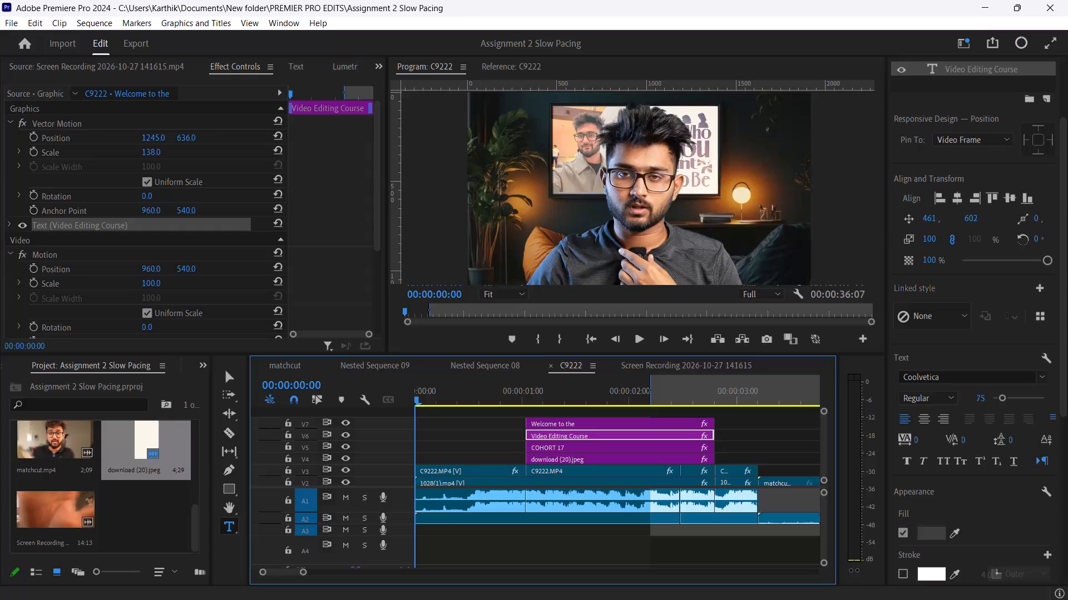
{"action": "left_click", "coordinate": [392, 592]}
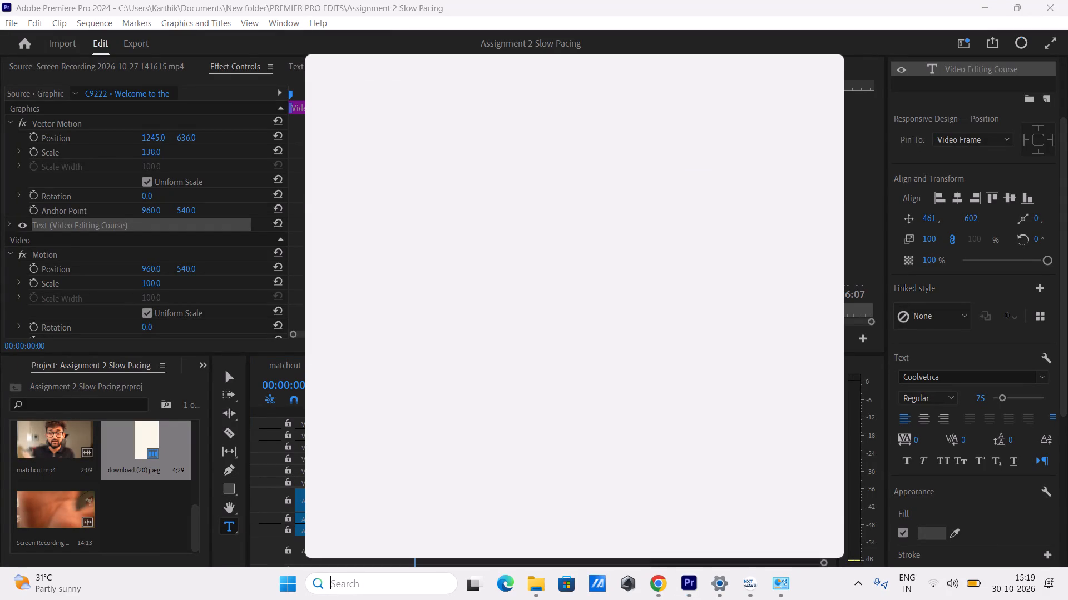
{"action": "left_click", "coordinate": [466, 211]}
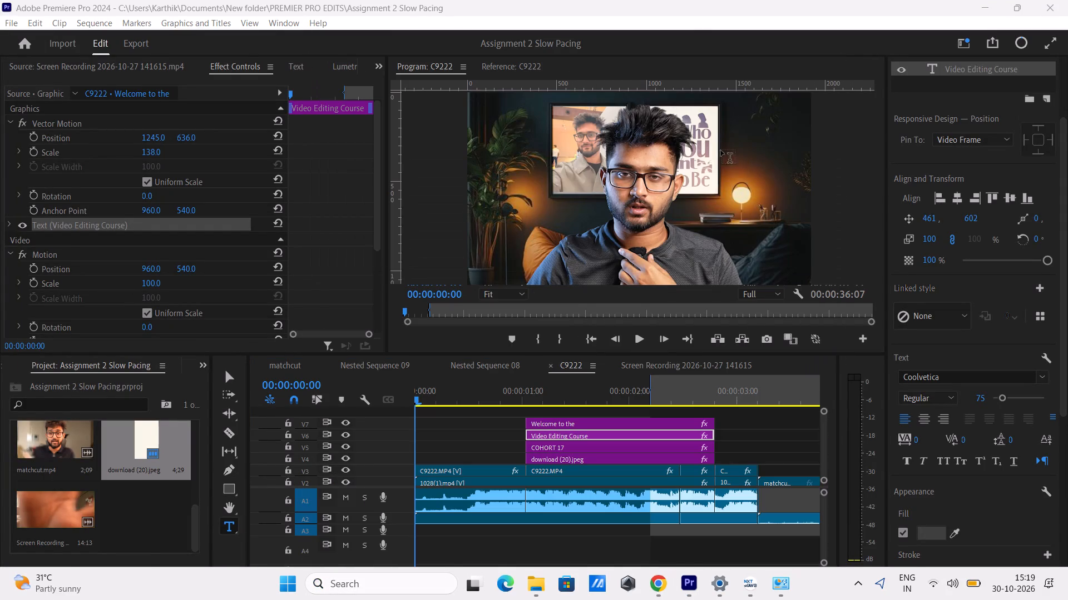
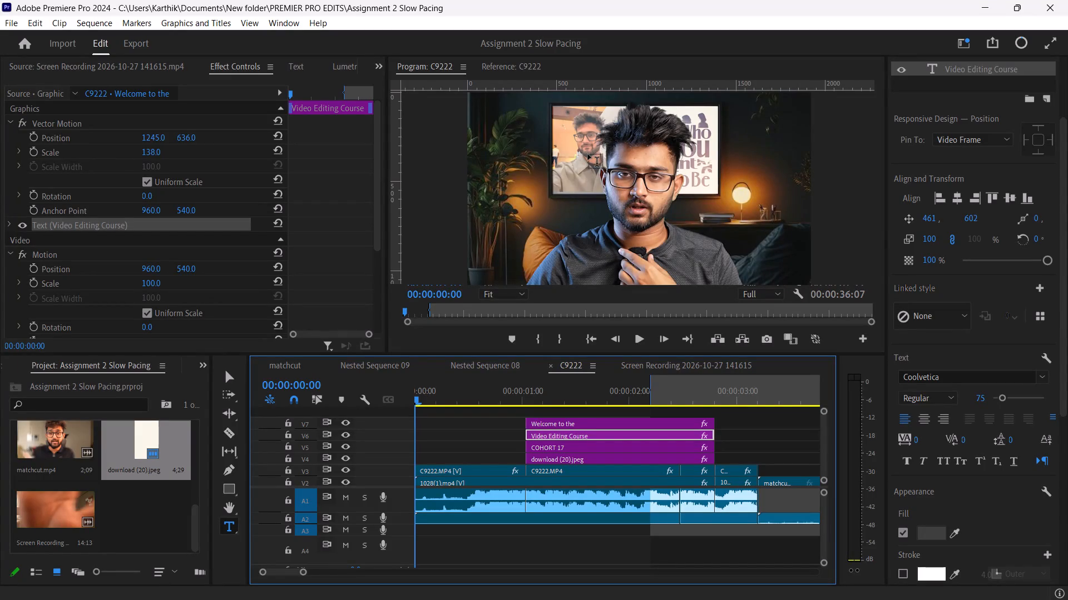
Play the C9222 sequence from its opening through the title graphics and matchcut_3 clip to about 00:00:07:04.
{"action": "left_click_drag", "start_coordinate": [419, 400], "coordinate": [460, 384]}
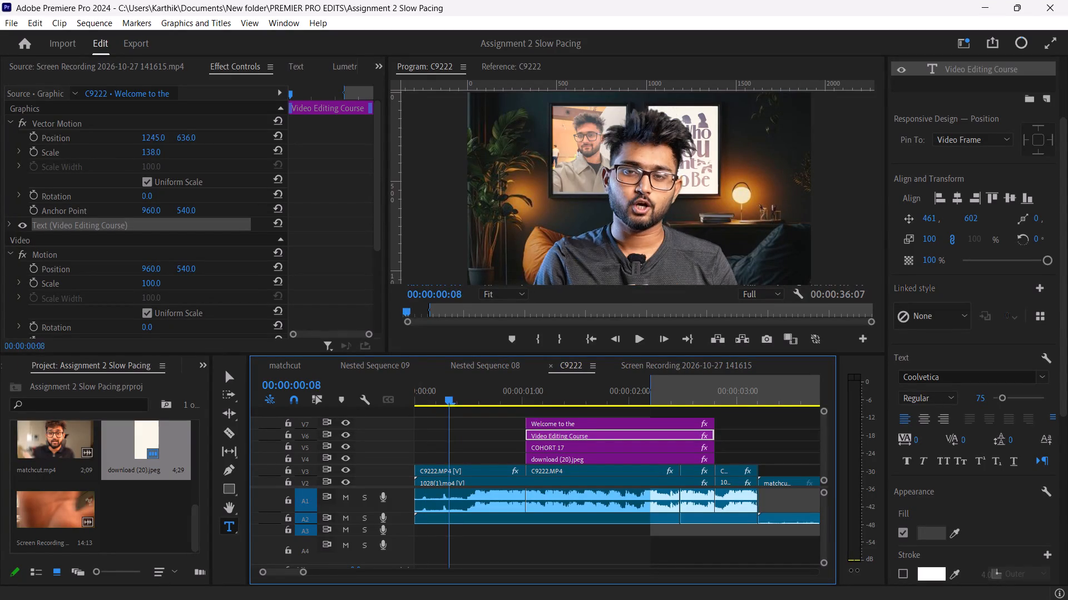
{"action": "left_click_drag", "start_coordinate": [460, 384], "coordinate": [507, 394]}
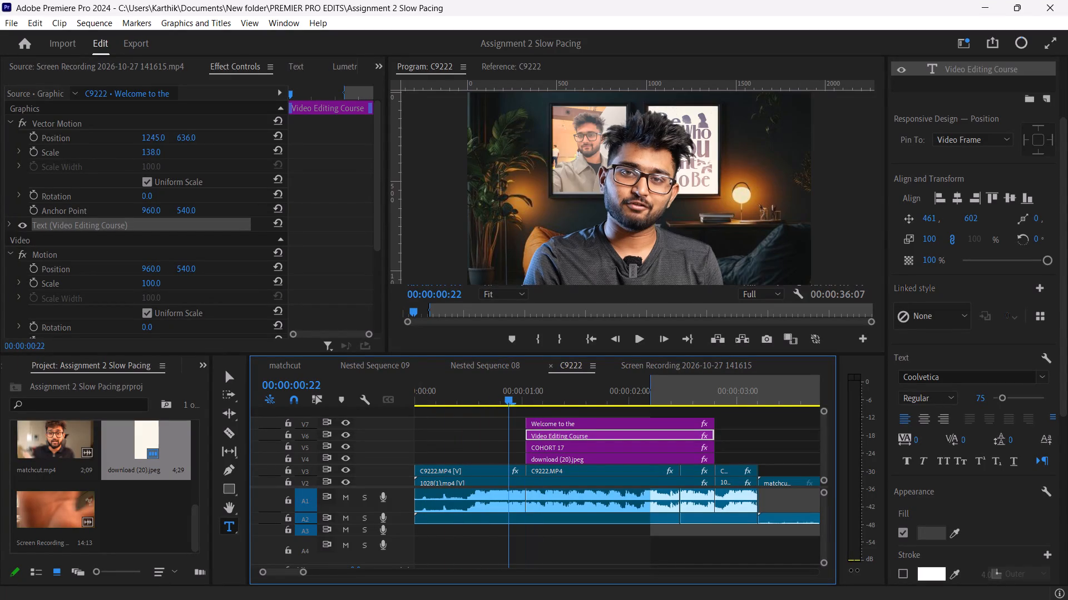
{"action": "left_click_drag", "start_coordinate": [507, 394], "coordinate": [510, 391]}
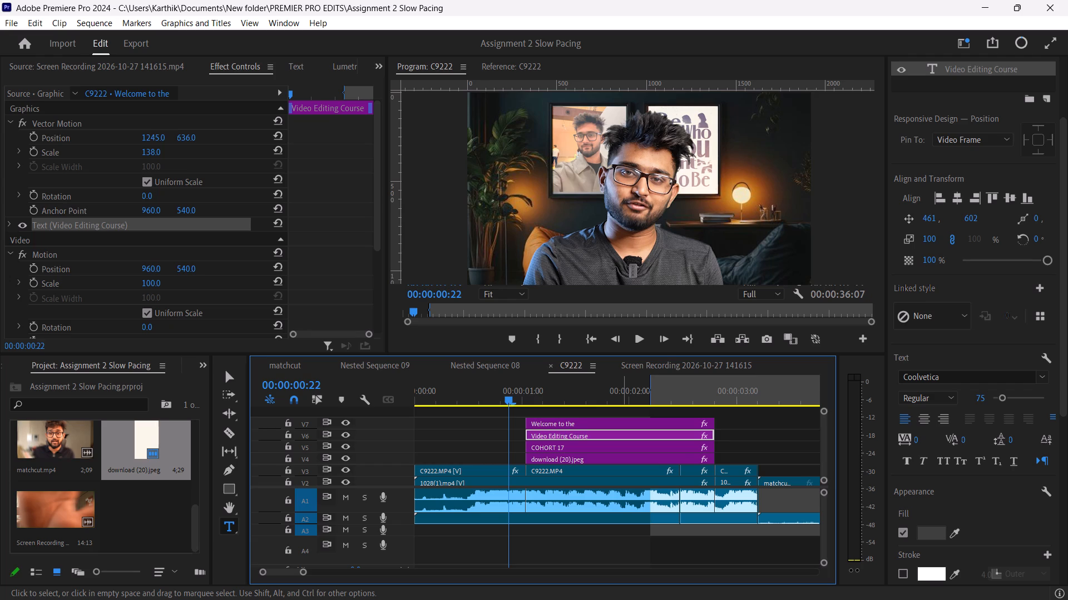
{"action": "key", "text": "Left"}
{"action": "key", "text": "Left"}
{"action": "key", "text": "Left"}
{"action": "key", "text": "Left"}
{"action": "key", "text": "Left"}
{"action": "key", "text": "Left"}
{"action": "key", "text": "Left"}
{"action": "key", "text": "Left"}
{"action": "key", "text": "Left"}
{"action": "key", "text": "Left"}
{"action": "key", "text": "Left"}
{"action": "key", "text": "Left"}
{"action": "key", "text": "Left"}
{"action": "key", "text": "Left"}
{"action": "key", "text": "Left"}
{"action": "key", "text": "Left"}
{"action": "key", "text": "Left"}
{"action": "key", "text": "Left"}
{"action": "key", "text": "Left"}
{"action": "key", "text": "Left"}
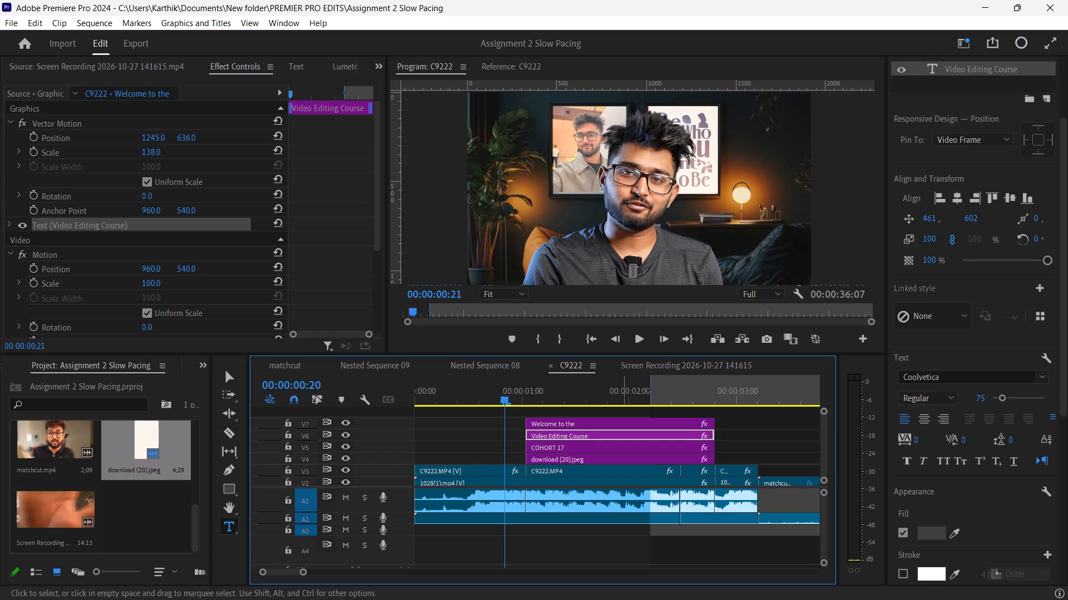
{"action": "key", "text": "space"}
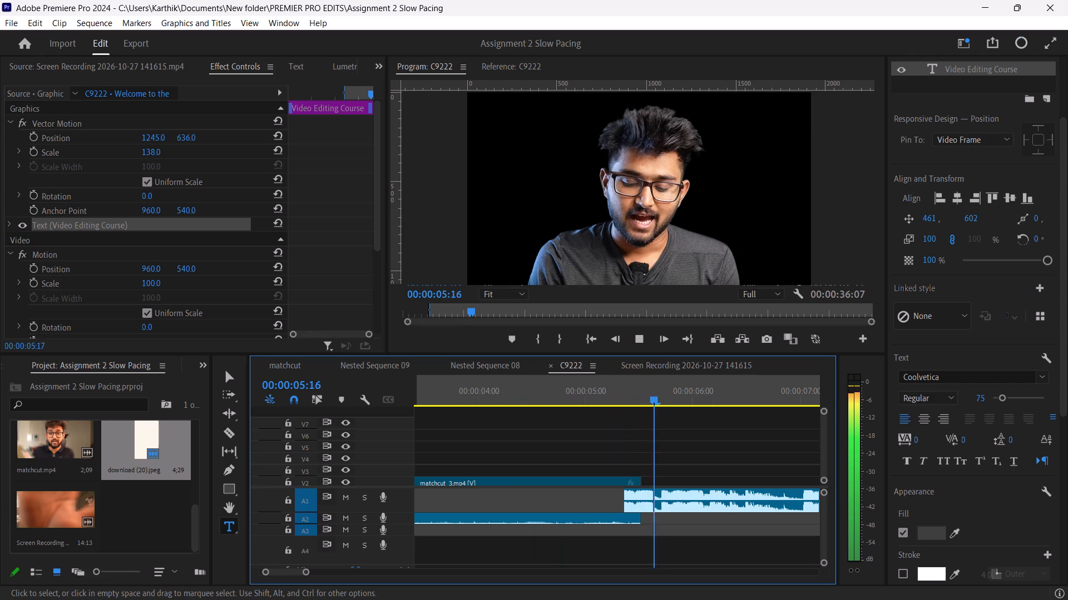
{"action": "key", "text": "space"}
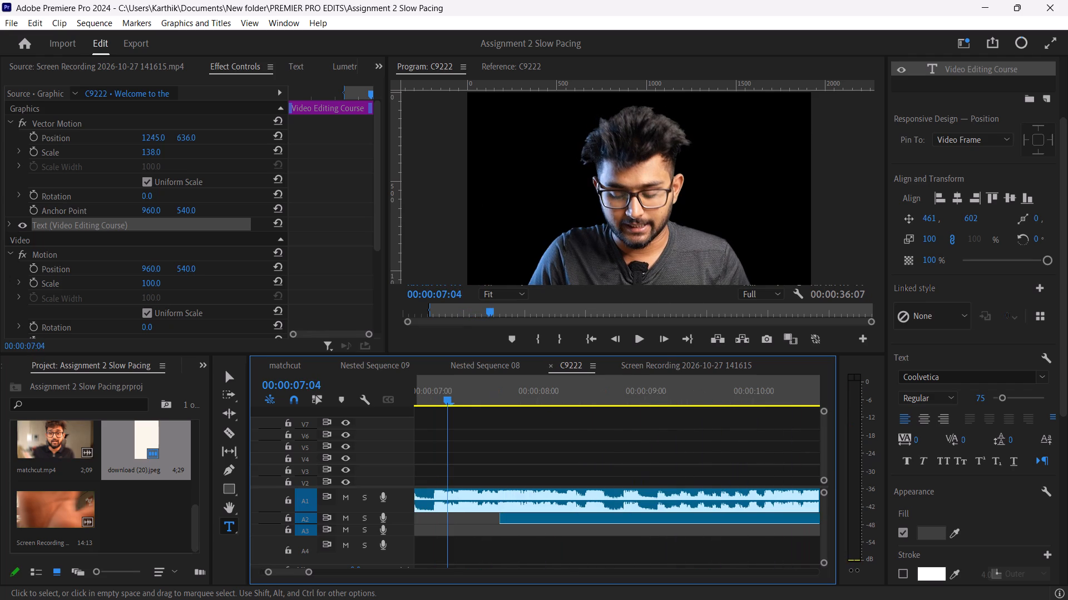
Review the COHORT 17 title section again and play on through the matchcut_3 clip to its end at 00:00:05:13.
{"action": "left_click_drag", "start_coordinate": [448, 399], "coordinate": [379, 413]}
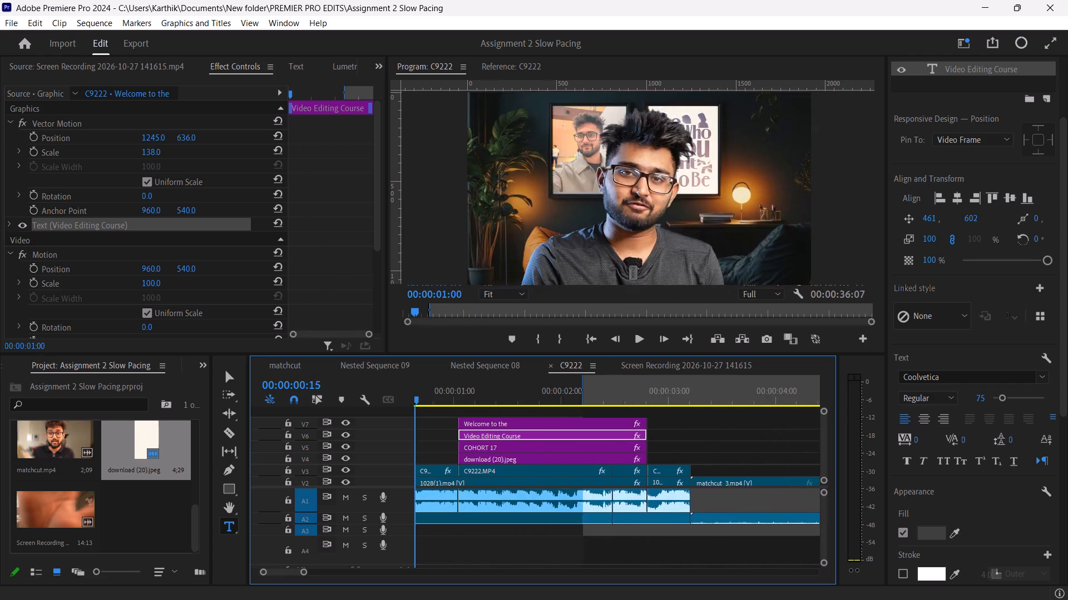
{"action": "left_click_drag", "start_coordinate": [379, 413], "coordinate": [594, 418]}
{"action": "key", "text": "space"}
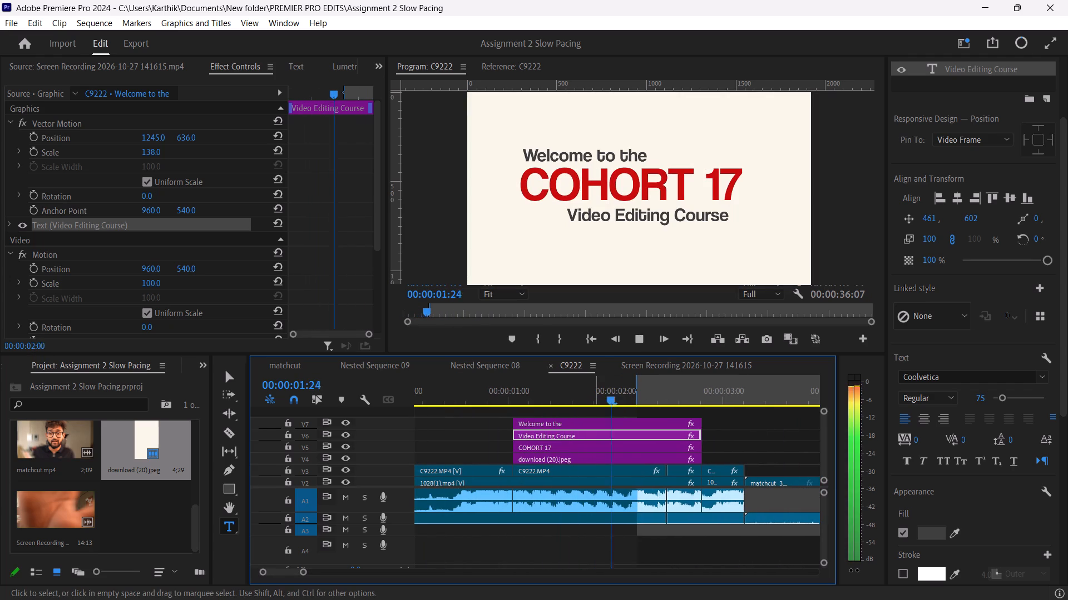
{"action": "key", "text": "space"}
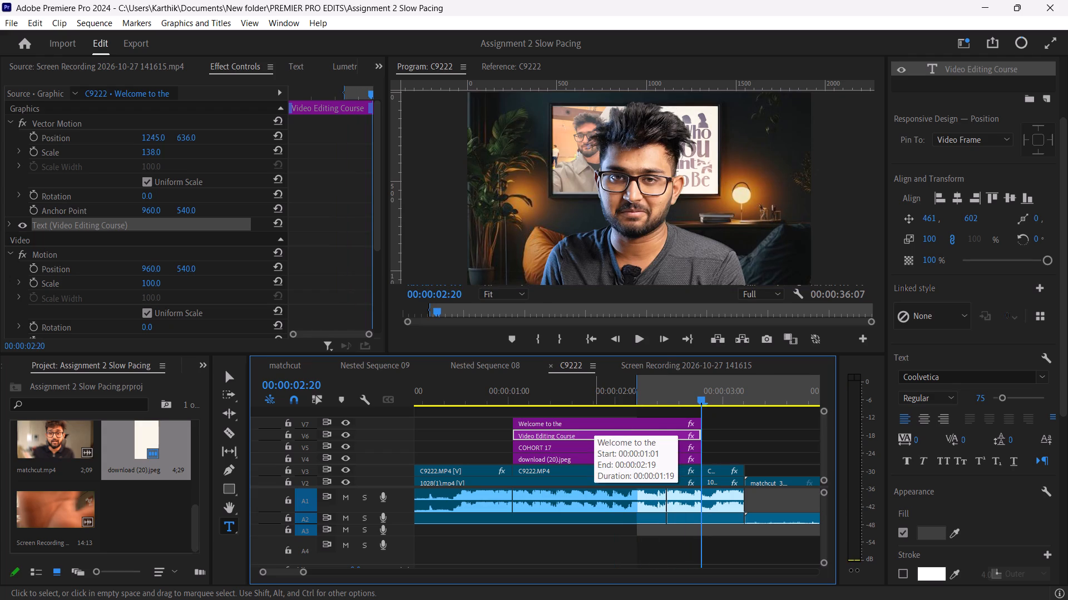
{"action": "key", "text": "space"}
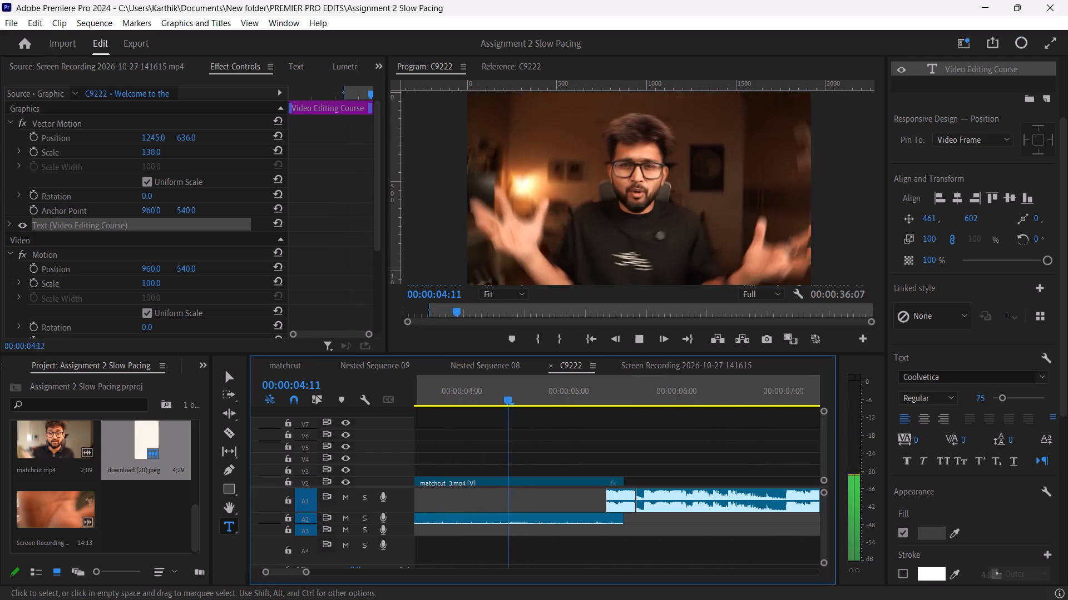
{"action": "key", "text": "space"}
{"action": "key", "text": "space"}
{"action": "key", "text": "space"}
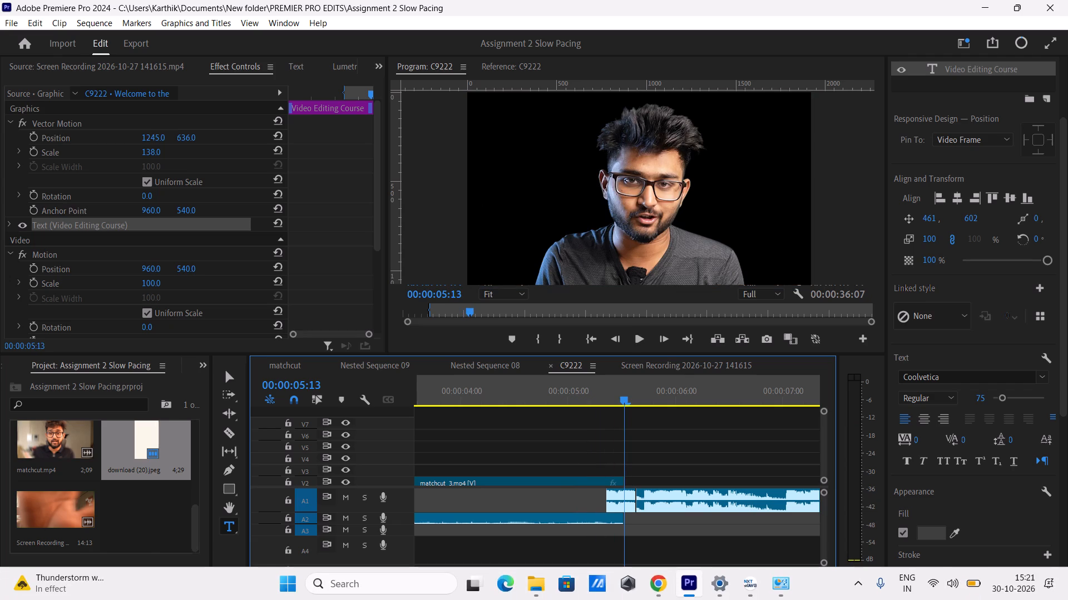
Check the project media for the match-cut clips, then switch to File Explorer and open the PREMIER PRO EDITS folder.
{"action": "scroll", "coordinate": [84, 505], "scroll_direction": "up", "scroll_amount": 1}
{"action": "scroll", "coordinate": [134, 492], "scroll_direction": "up", "scroll_amount": 1}
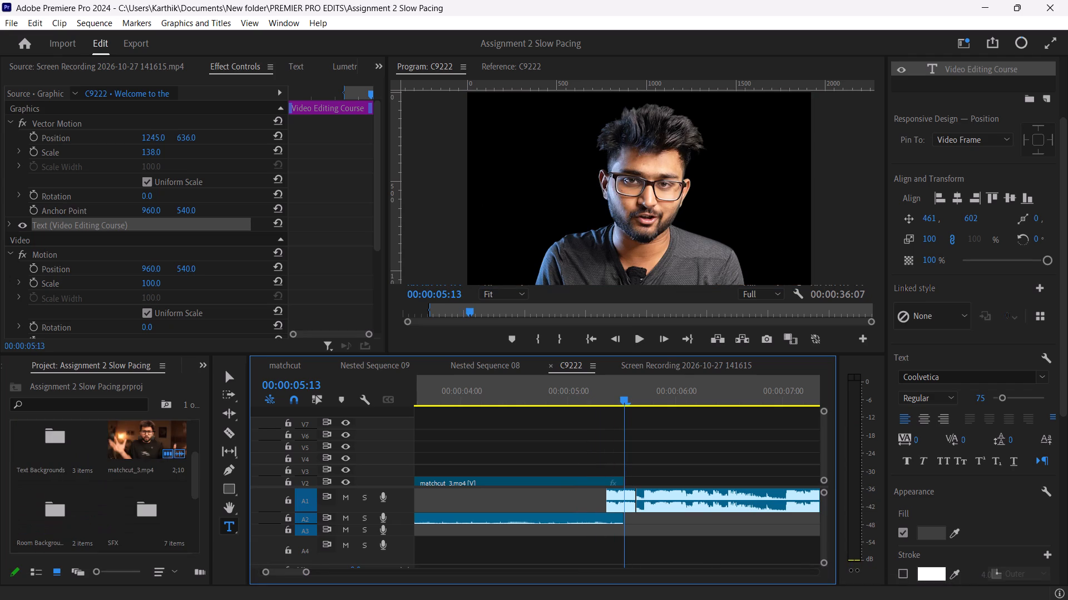
{"action": "scroll", "coordinate": [134, 492], "scroll_direction": "up", "scroll_amount": 1}
{"action": "scroll", "coordinate": [134, 492], "scroll_direction": "down", "scroll_amount": 6}
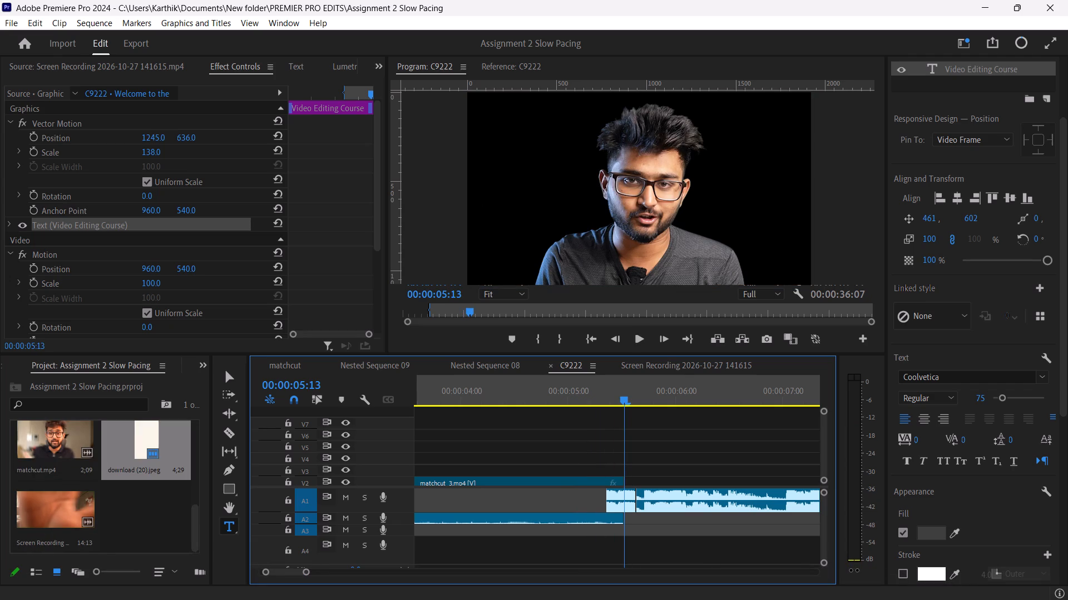
{"action": "left_click", "coordinate": [538, 584]}
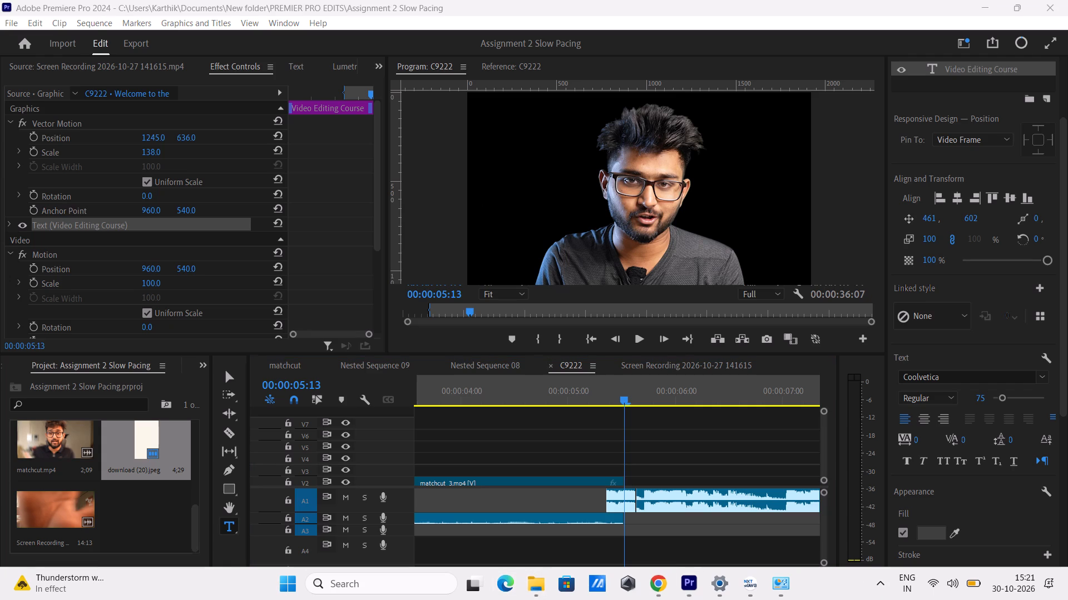
{"action": "left_click_drag", "start_coordinate": [529, 578], "coordinate": [536, 589]}
{"action": "left_click", "coordinate": [526, 596]}
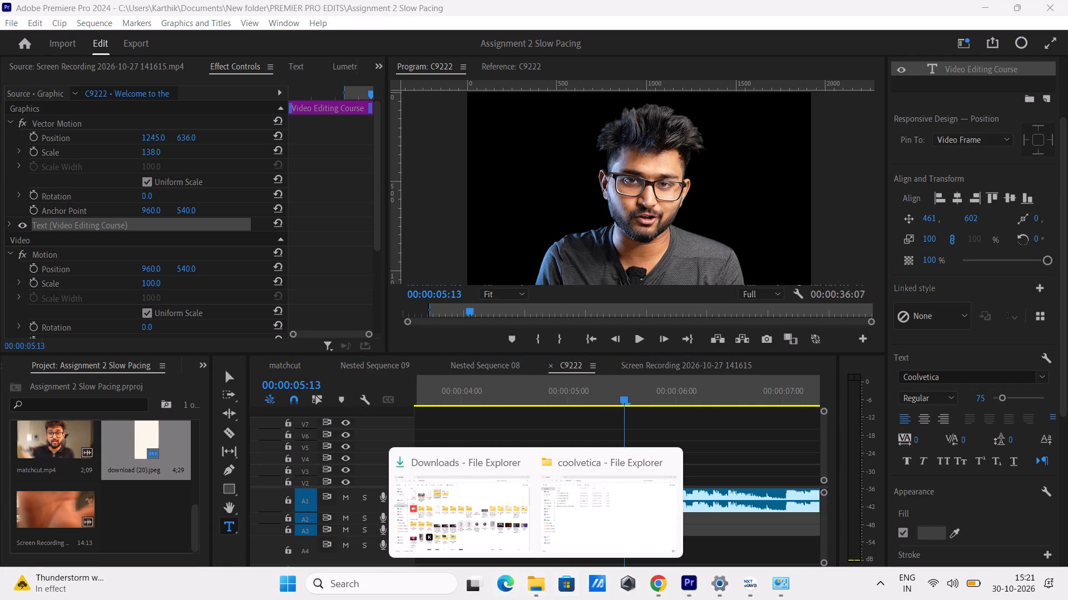
{"action": "left_click", "coordinate": [469, 524]}
{"action": "left_click", "coordinate": [49, 391]}
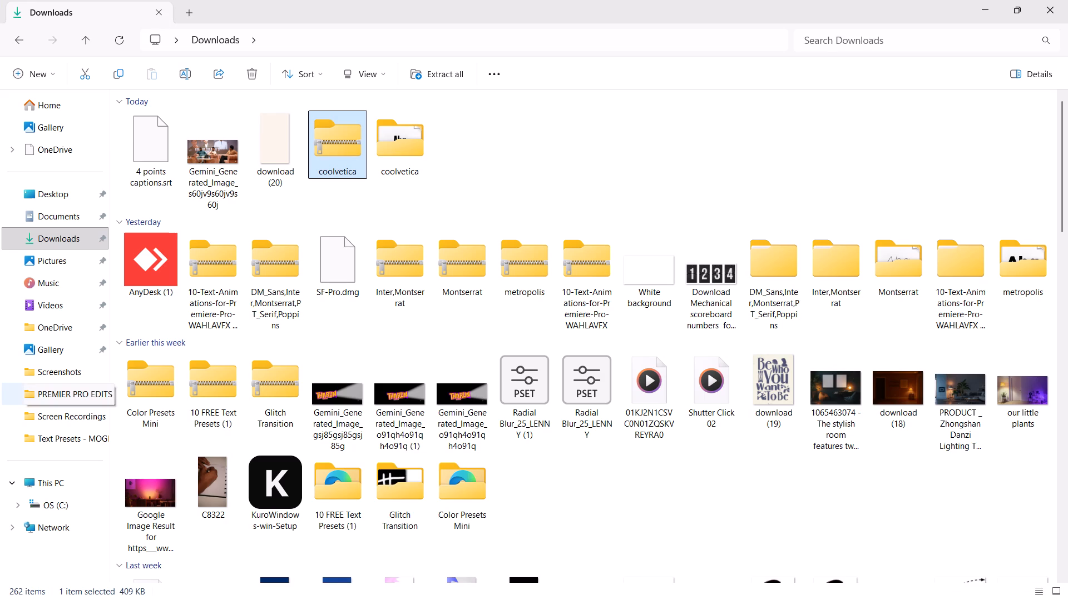
{"action": "left_click", "coordinate": [96, 391]}
{"action": "left_click", "coordinate": [71, 394]}
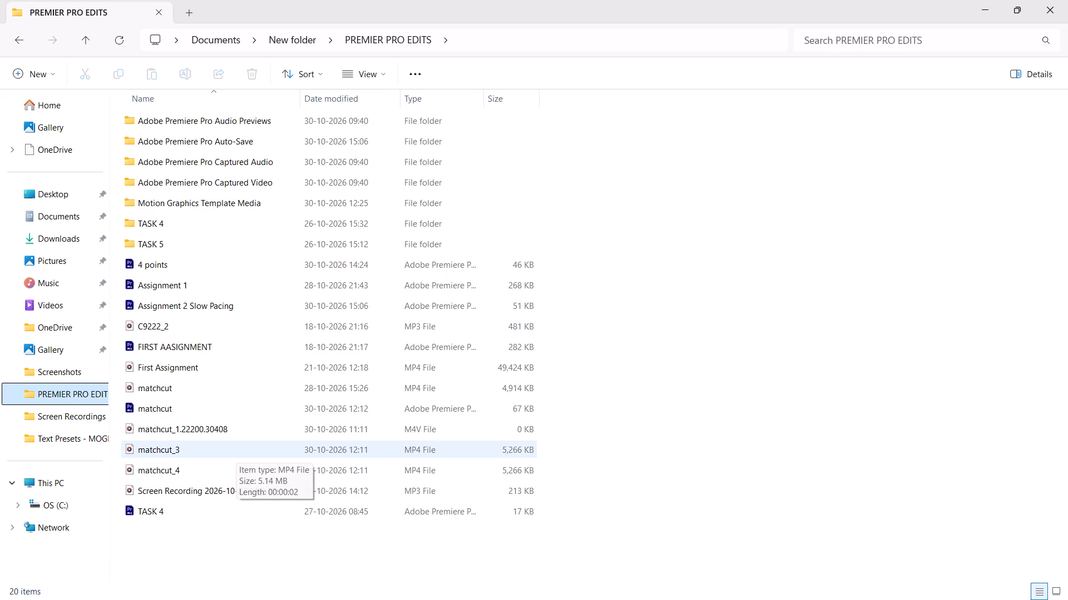
Preview the matchcut_3 and matchcut_4 videos in Media Player to compare them, closing each one after viewing.
{"action": "double_click", "coordinate": [236, 453]}
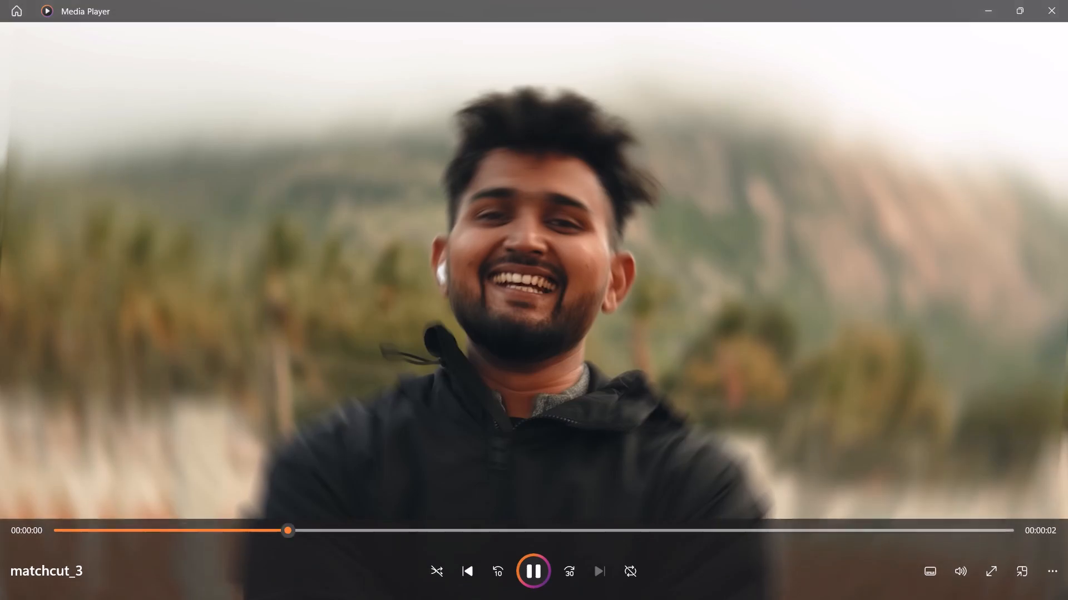
{"action": "key", "text": "space"}
{"action": "left_click", "coordinate": [1050, 0]}
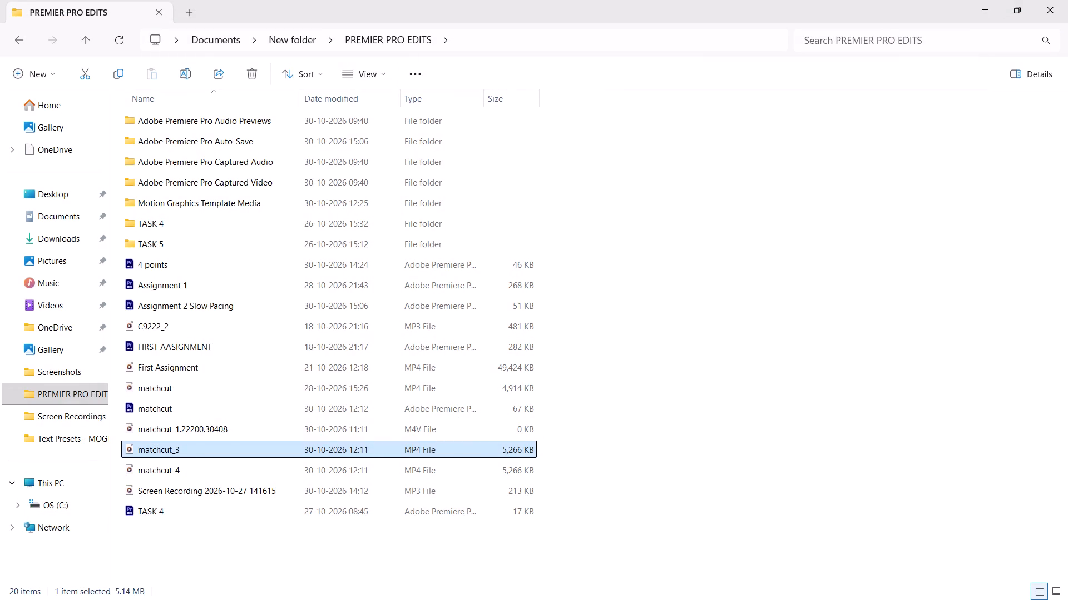
{"action": "double_click", "coordinate": [318, 471]}
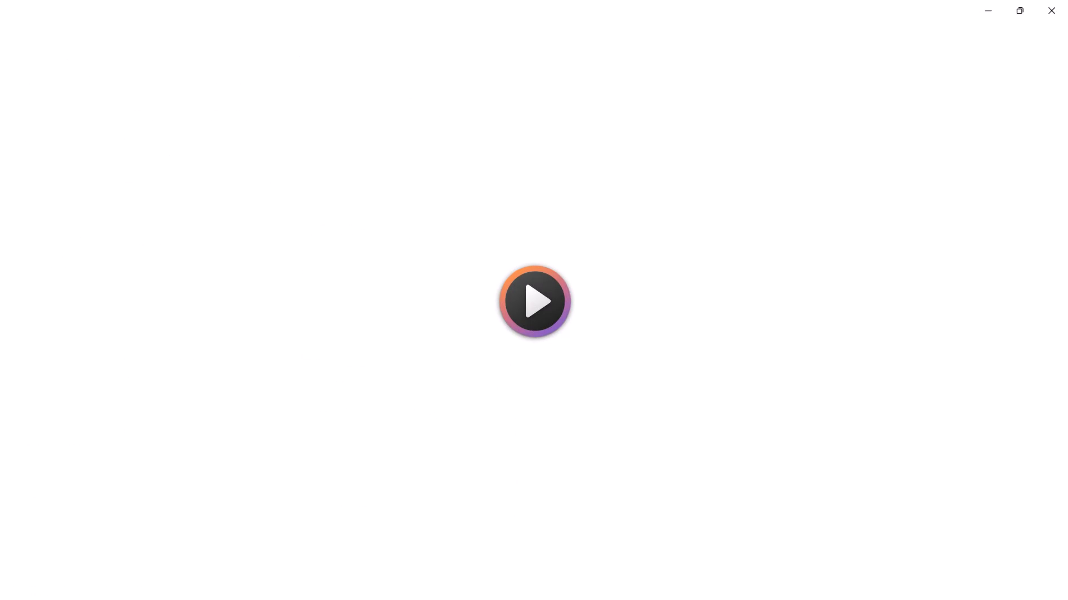
{"action": "left_click", "coordinate": [570, 306]}
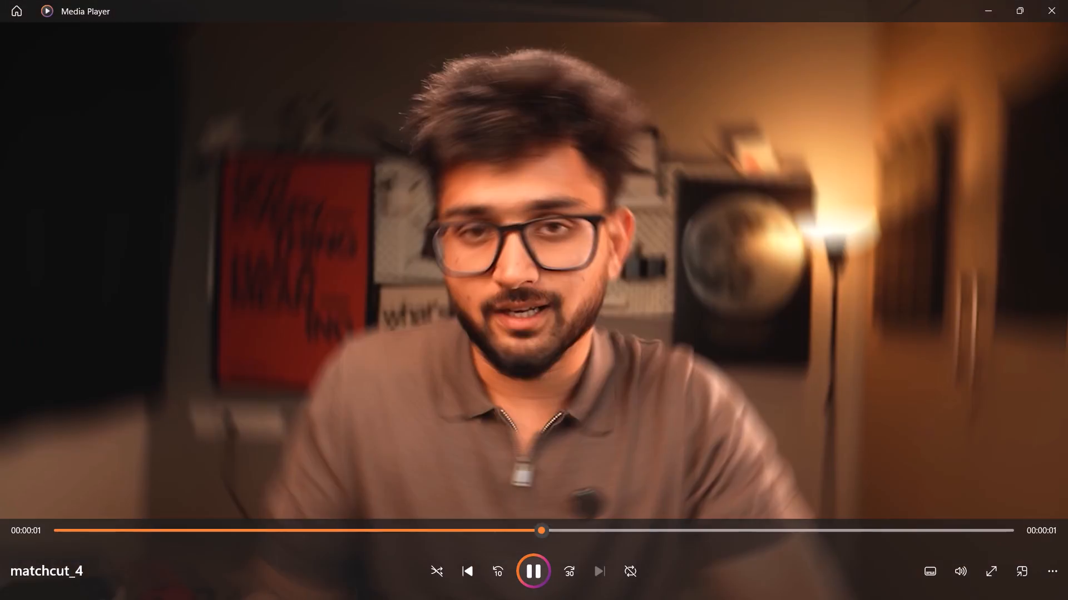
{"action": "left_click_drag", "start_coordinate": [1067, 1], "coordinate": [1067, 7]}
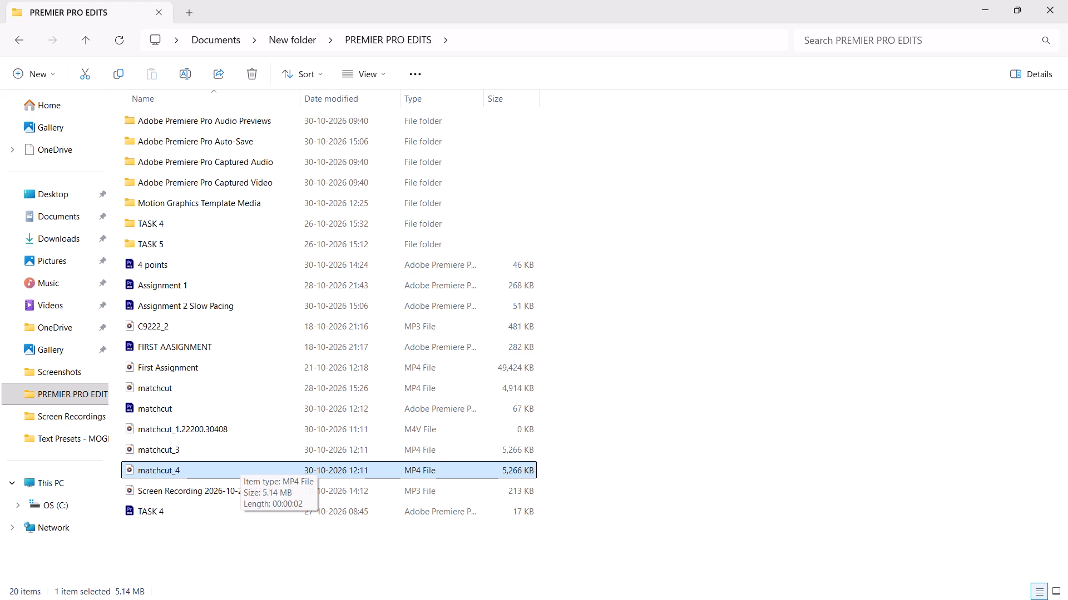
Import the matchcut_4 video from the PREMIER PRO EDITS folder into the Assignment 2 Slow Pacing project in Premiere Pro.
{"action": "left_click_drag", "start_coordinate": [215, 470], "coordinate": [470, 536]}
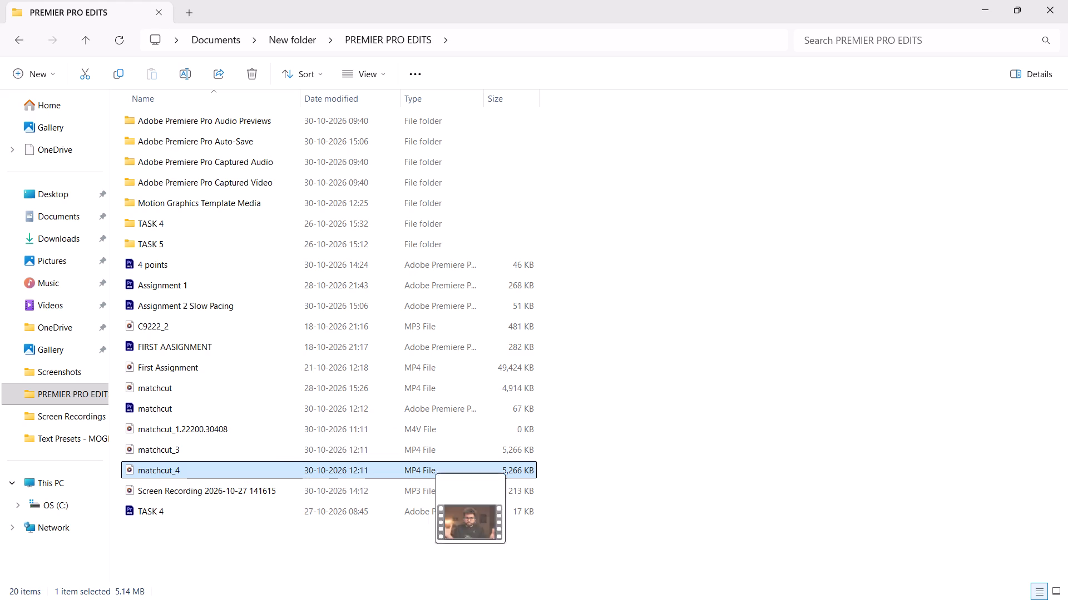
{"action": "left_click_drag", "start_coordinate": [470, 536], "coordinate": [176, 508]}
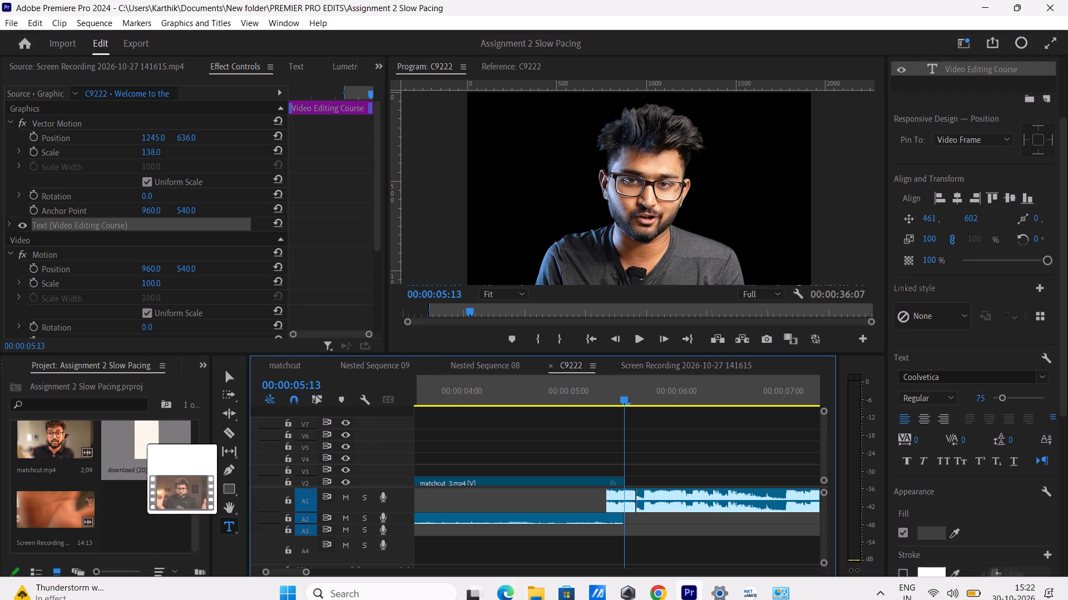
{"action": "left_click_drag", "start_coordinate": [176, 508], "coordinate": [166, 537]}
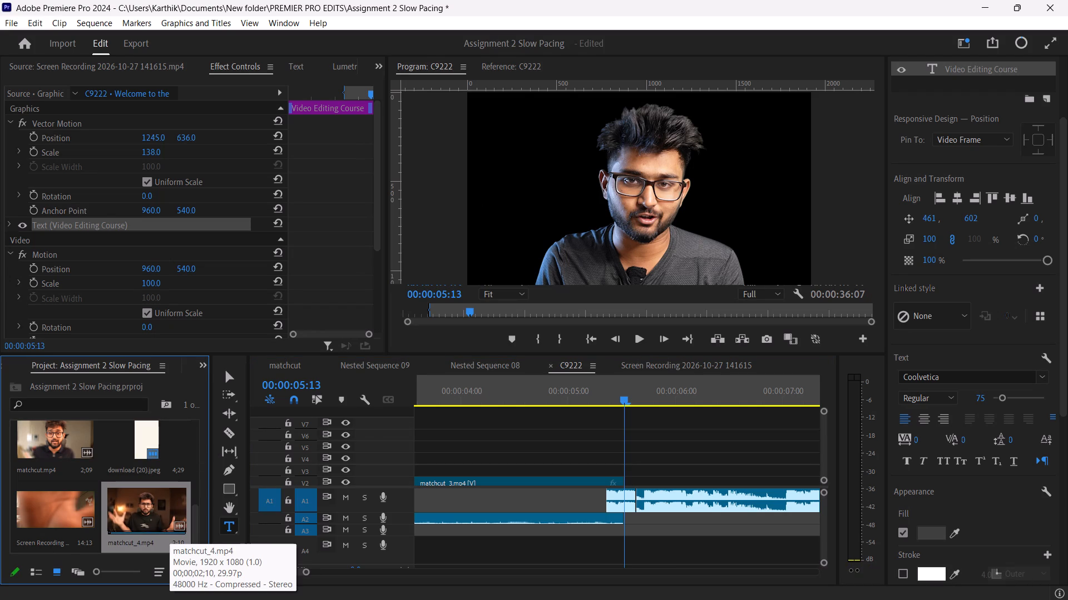
{"action": "scroll", "coordinate": [170, 533], "scroll_direction": "down", "scroll_amount": 2}
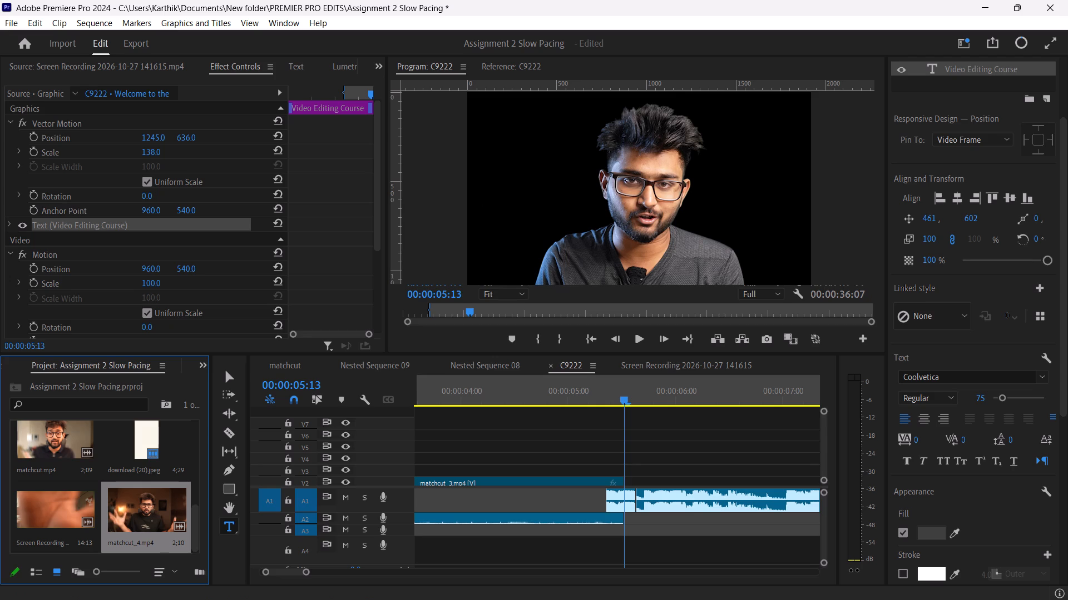
Return to the start of the C9222 sequence and play it with the whole opening section in view.
{"action": "left_click_drag", "start_coordinate": [311, 574], "coordinate": [312, 585]}
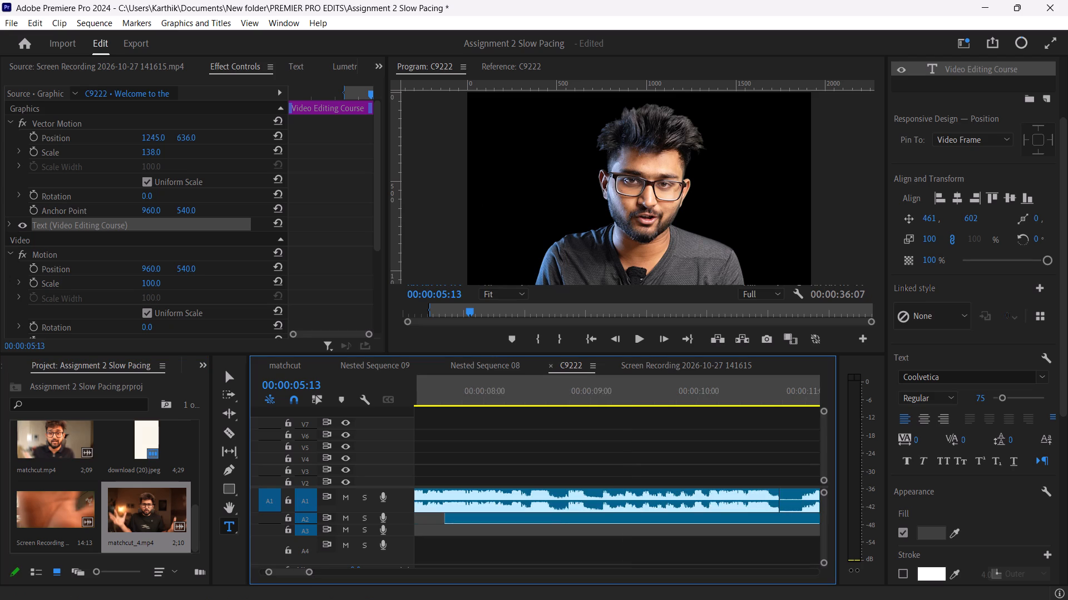
{"action": "left_click_drag", "start_coordinate": [312, 585], "coordinate": [345, 573]}
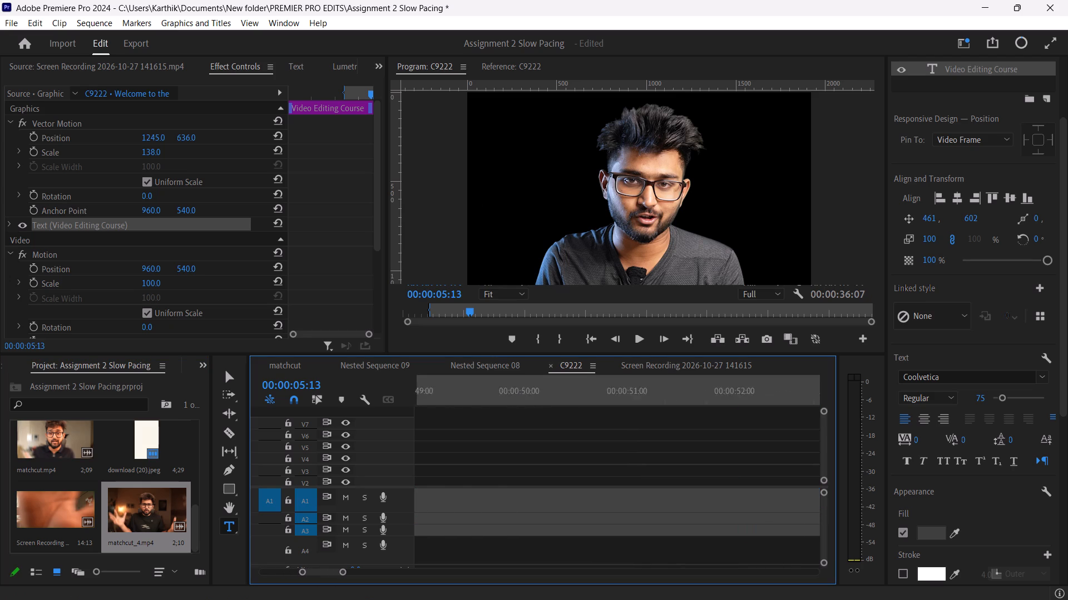
{"action": "left_click_drag", "start_coordinate": [345, 573], "coordinate": [388, 576]}
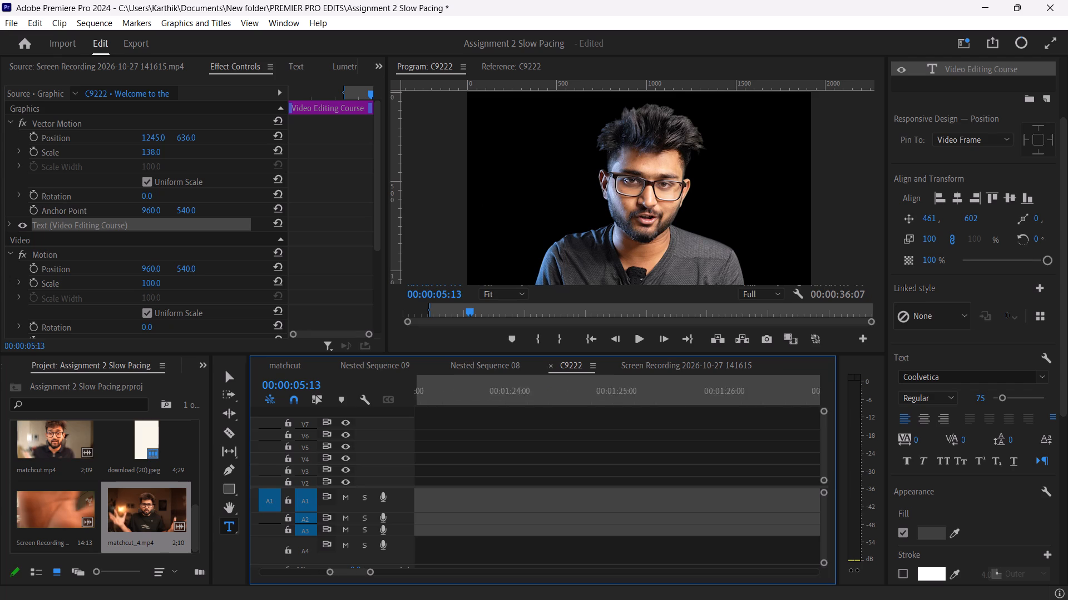
{"action": "left_click_drag", "start_coordinate": [388, 576], "coordinate": [403, 576]}
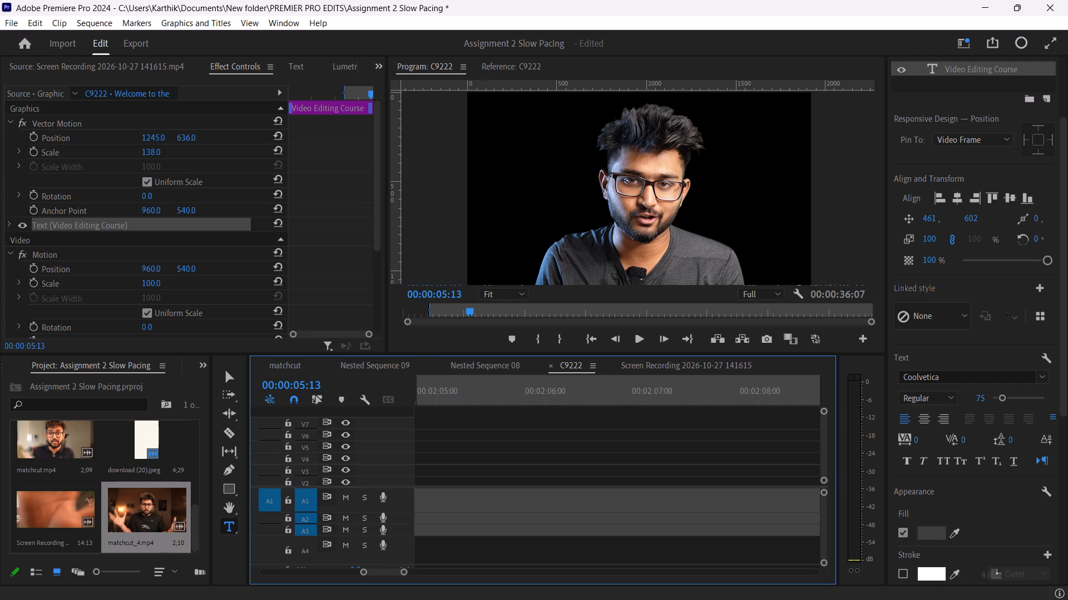
{"action": "left_click_drag", "start_coordinate": [403, 576], "coordinate": [417, 573]}
{"action": "left_click", "coordinate": [417, 573]}
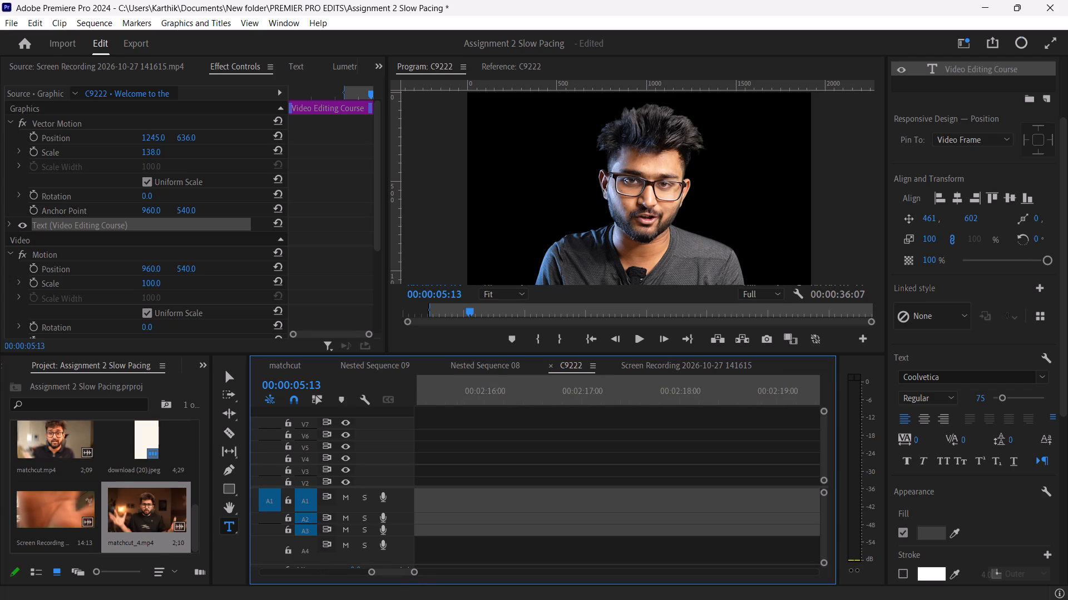
{"action": "left_click_drag", "start_coordinate": [412, 572], "coordinate": [545, 573]}
{"action": "left_click_drag", "start_coordinate": [428, 402], "coordinate": [370, 419]}
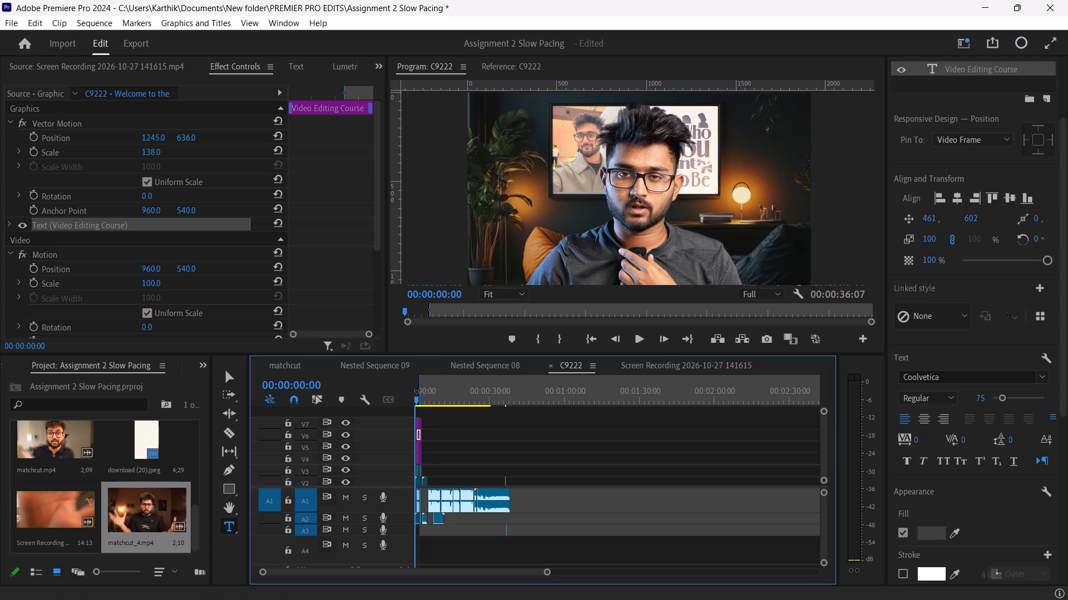
{"action": "left_click_drag", "start_coordinate": [370, 419], "coordinate": [372, 419]}
{"action": "left_click_drag", "start_coordinate": [544, 571], "coordinate": [431, 563]}
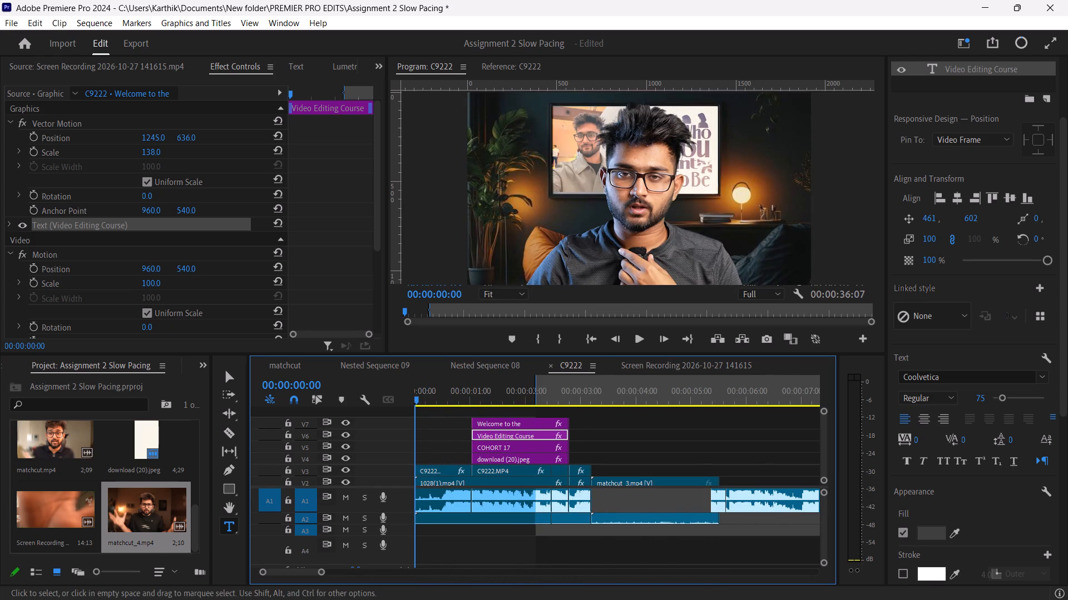
{"action": "key", "text": "space"}
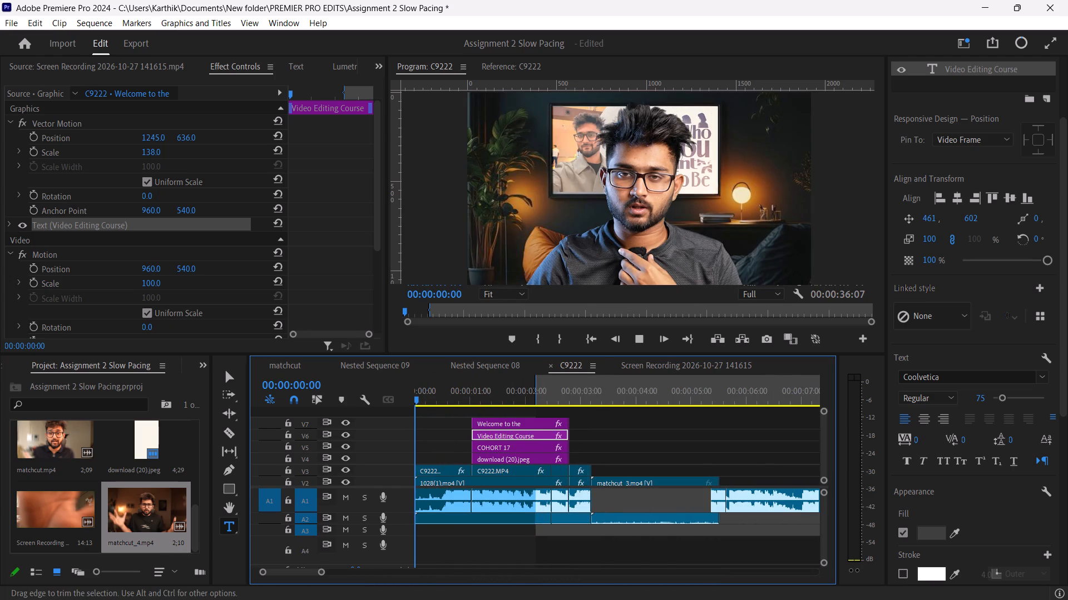
Replace the matchcut_3 video in the C9222 sequence with the matchcut_4 clip, placed on track V3 directly after the C9222.MP4 footage.
{"action": "left_click", "coordinate": [615, 483]}
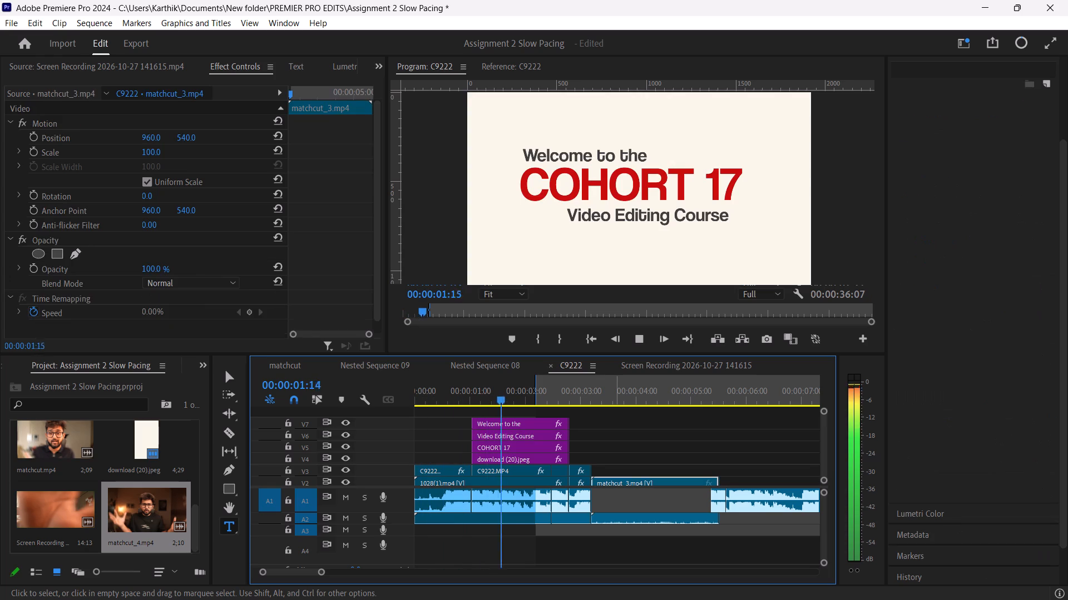
{"action": "key", "text": "BackSpace"}
{"action": "key", "text": "space"}
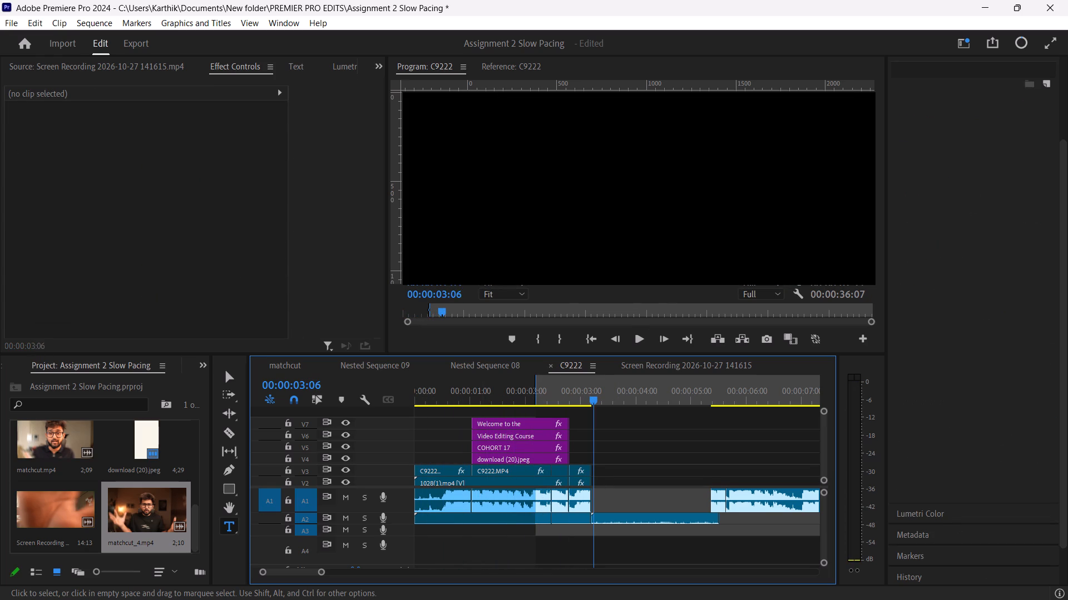
{"action": "left_click_drag", "start_coordinate": [141, 511], "coordinate": [592, 476]}
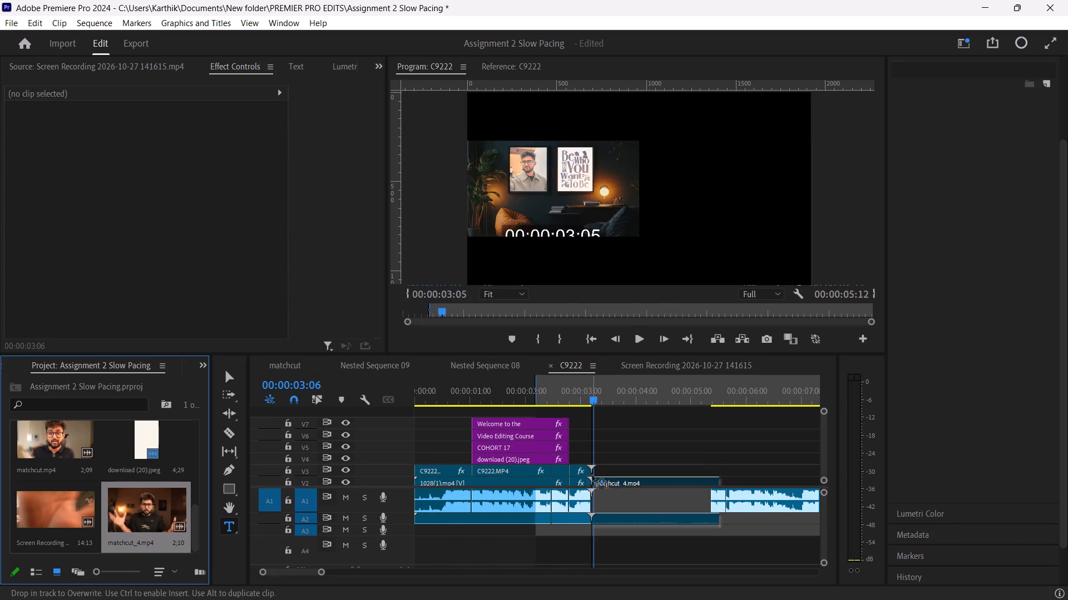
{"action": "left_click_drag", "start_coordinate": [592, 476], "coordinate": [598, 493]}
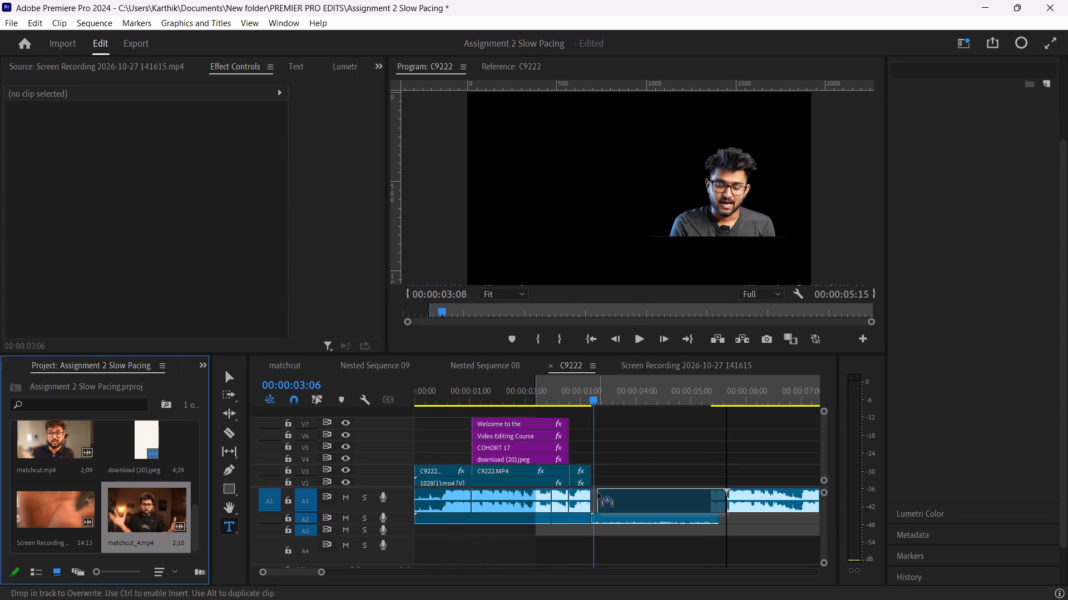
{"action": "left_click_drag", "start_coordinate": [598, 493], "coordinate": [594, 473]}
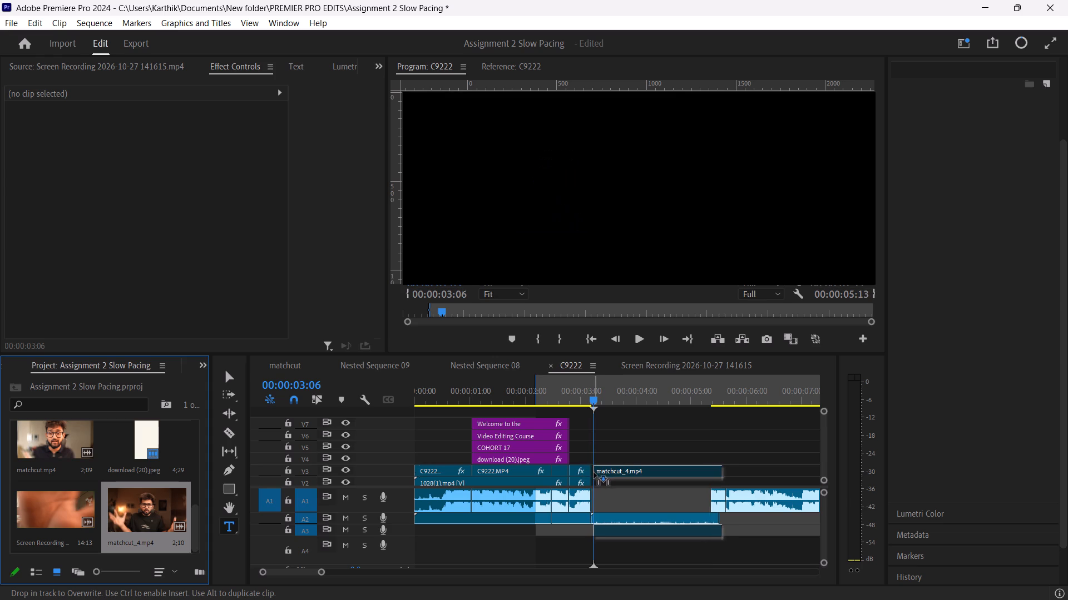
{"action": "left_click_drag", "start_coordinate": [594, 473], "coordinate": [591, 469]}
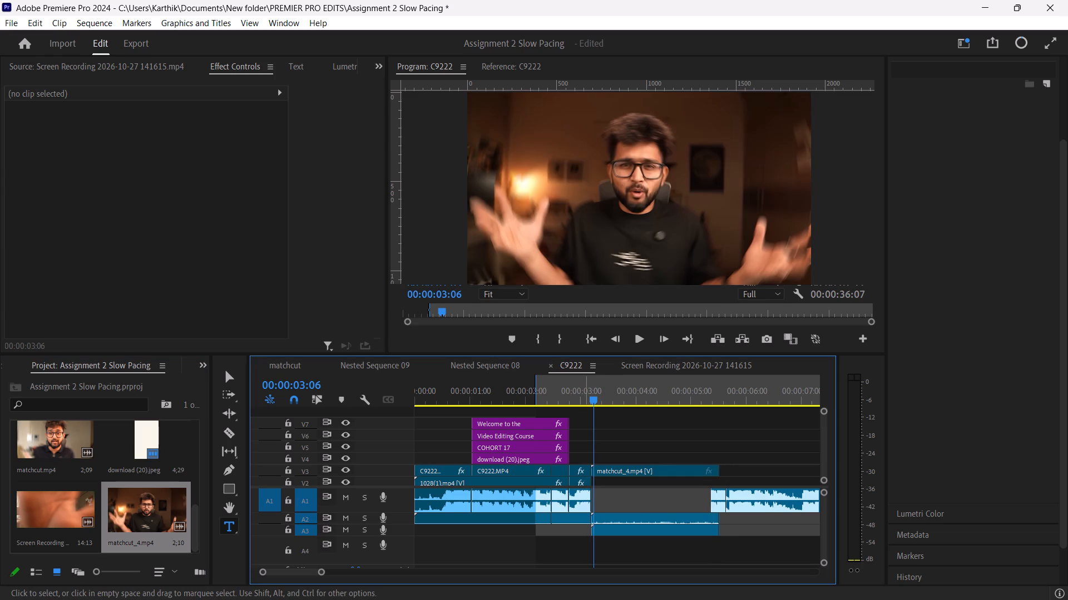
Play the cut from the title graphics into the matchcut_4 clip, then step back to 00:00:02:14 and replay it past the clip's end.
{"action": "left_click_drag", "start_coordinate": [595, 399], "coordinate": [533, 411]}
{"action": "key", "text": "space"}
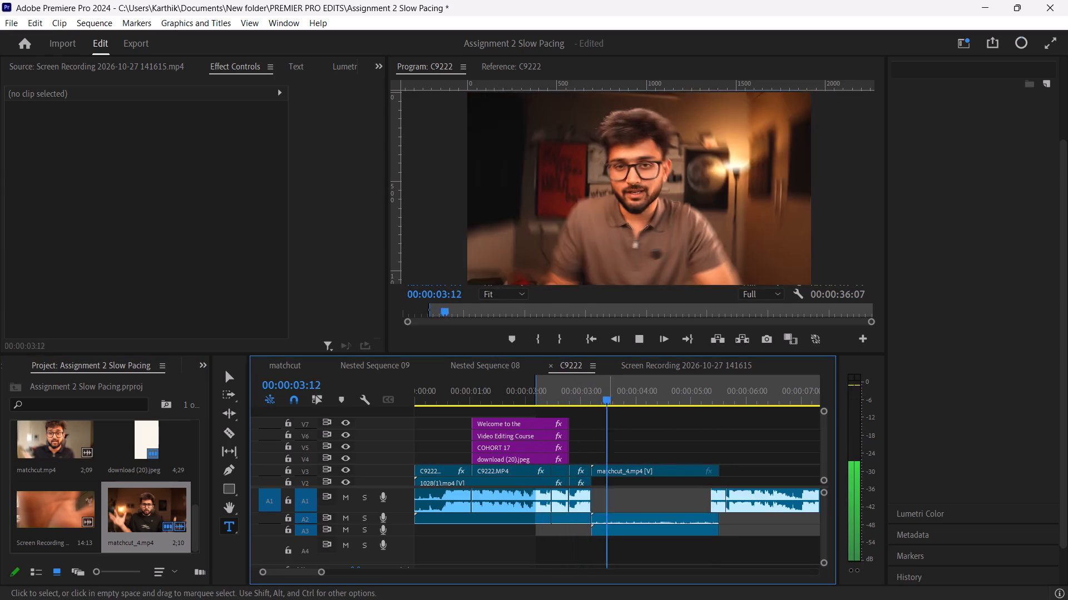
{"action": "key", "text": "space"}
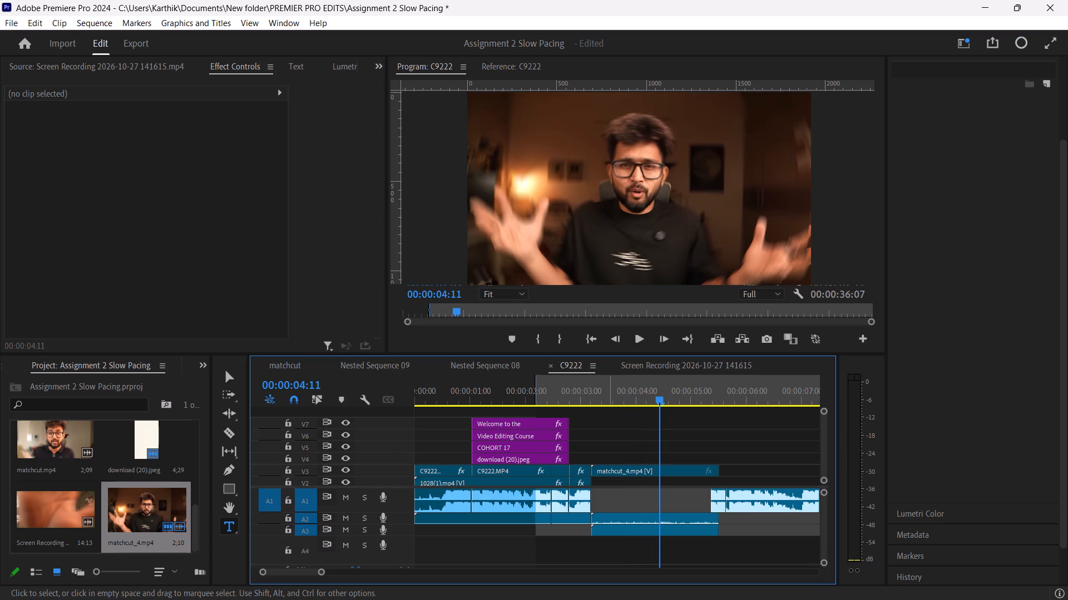
{"action": "key", "text": "Left"}
{"action": "key", "text": "Left"}
{"action": "key", "text": "Left"}
{"action": "key", "text": "Left"}
{"action": "key", "text": "Left"}
{"action": "key", "text": "Left"}
{"action": "key", "text": "Left"}
{"action": "key", "text": "Left"}
{"action": "key", "text": "Left"}
{"action": "key", "text": "Left"}
{"action": "key", "text": "Left"}
{"action": "key", "text": "Left"}
{"action": "key", "text": "Left"}
{"action": "key", "text": "Left"}
{"action": "key", "text": "Left"}
{"action": "key", "text": "Left"}
{"action": "key", "text": "Left"}
{"action": "key", "text": "Left"}
{"action": "key", "text": "Left"}
{"action": "key", "text": "Left"}
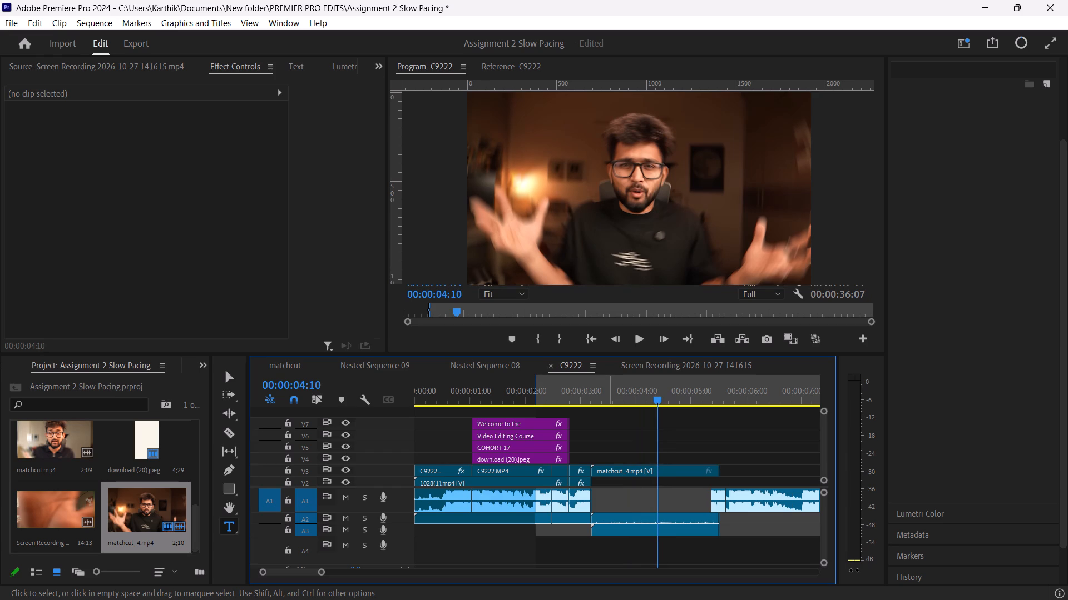
{"action": "key", "text": "Left"}
{"action": "key", "text": "Left"}
{"action": "key", "text": "Left"}
{"action": "key", "text": "Left"}
{"action": "key", "text": "Left"}
{"action": "key", "text": "Left"}
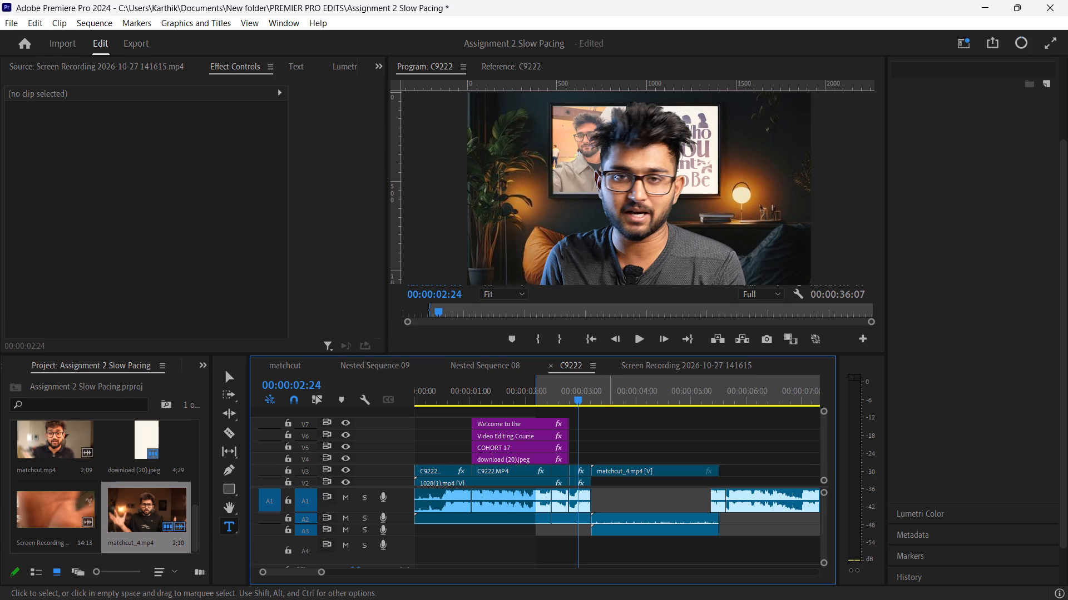
{"action": "key", "text": "Left"}
{"action": "key", "text": "Left"}
{"action": "key", "text": "Left"}
{"action": "key", "text": "Left"}
{"action": "key", "text": "Left"}
{"action": "key", "text": "Left"}
{"action": "key", "text": "Left"}
{"action": "key", "text": "Left"}
{"action": "key", "text": "Left"}
{"action": "key", "text": "Left"}
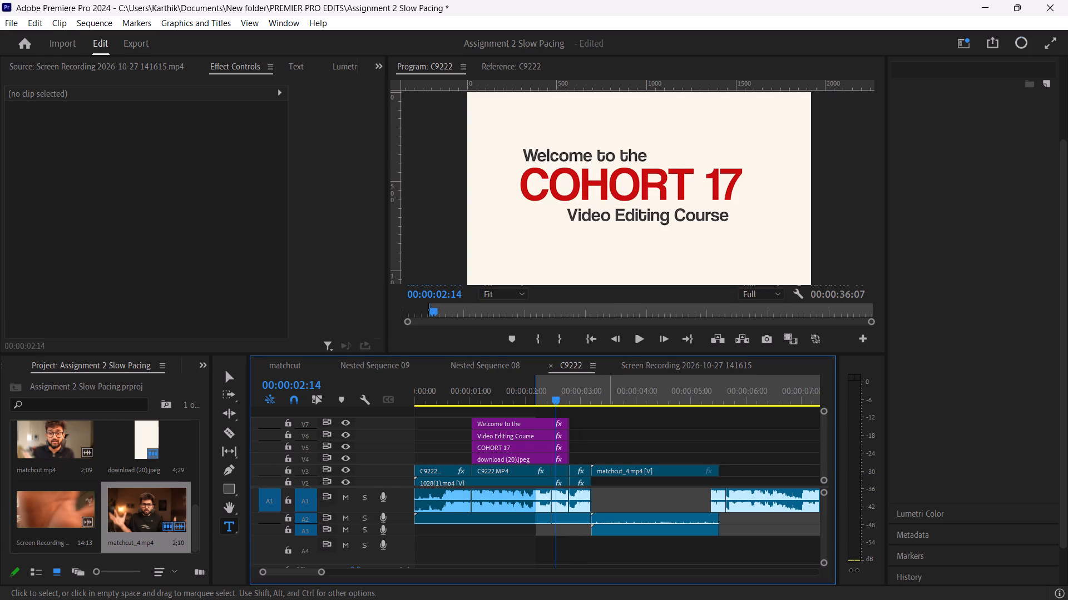
{"action": "key", "text": "space"}
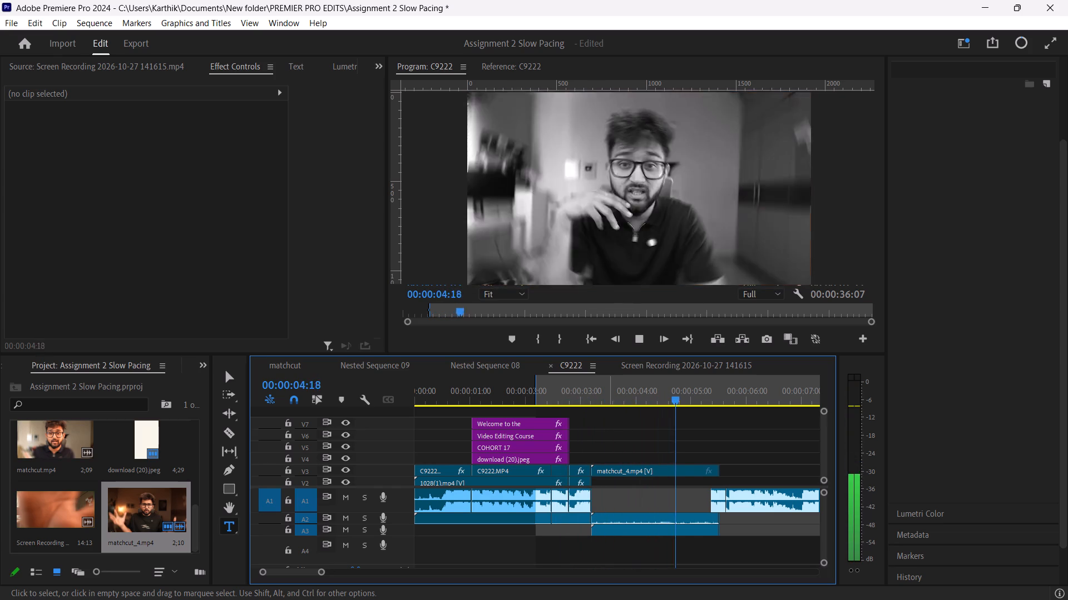
{"action": "key", "text": "space"}
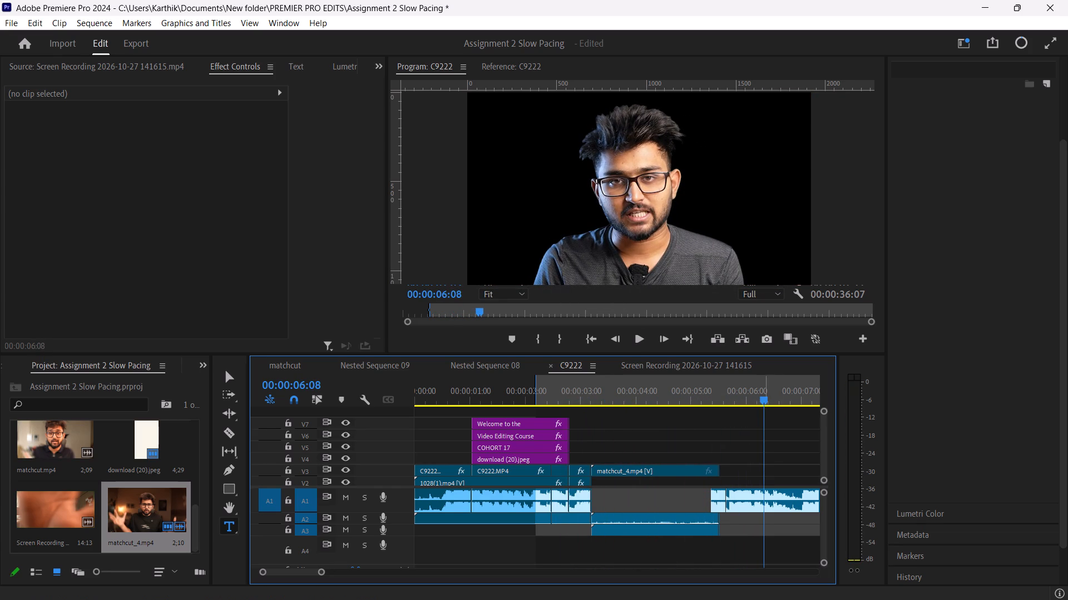
Scrub through the rest of the C9222 sequence and replay its closing section to listen to the audio around 00:00:34 to 00:00:36.
{"action": "left_click_drag", "start_coordinate": [765, 394], "coordinate": [837, 401]}
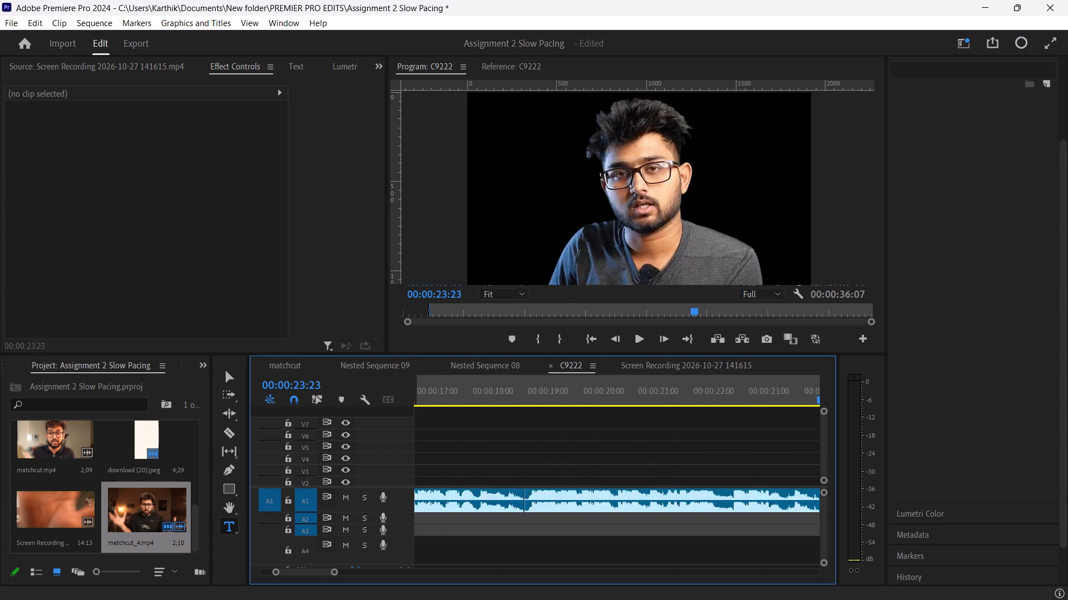
{"action": "left_click_drag", "start_coordinate": [837, 401], "coordinate": [468, 385]}
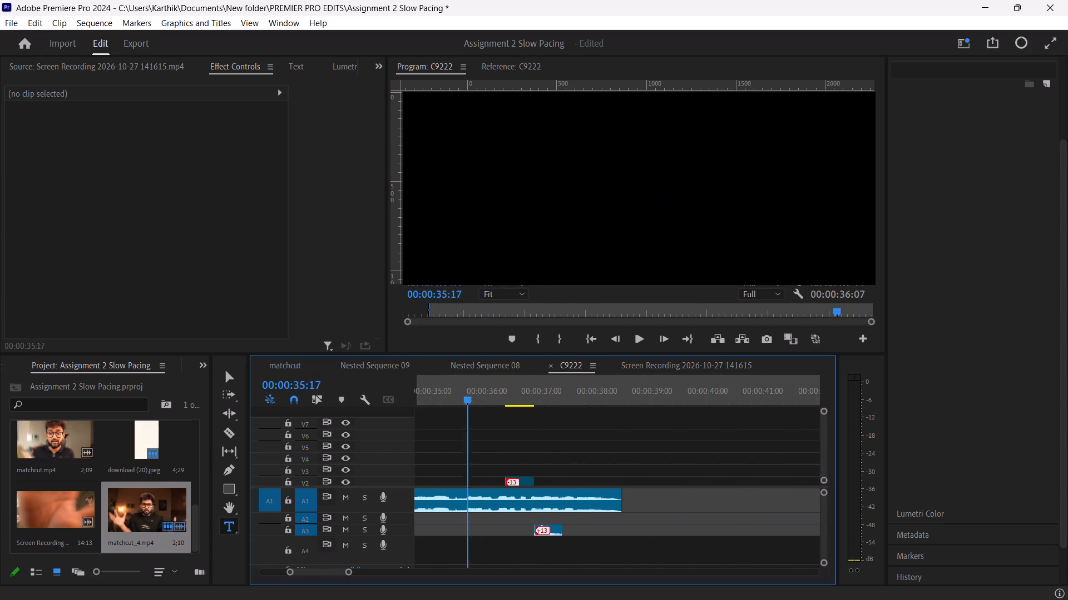
{"action": "left_click_drag", "start_coordinate": [468, 385], "coordinate": [442, 383]}
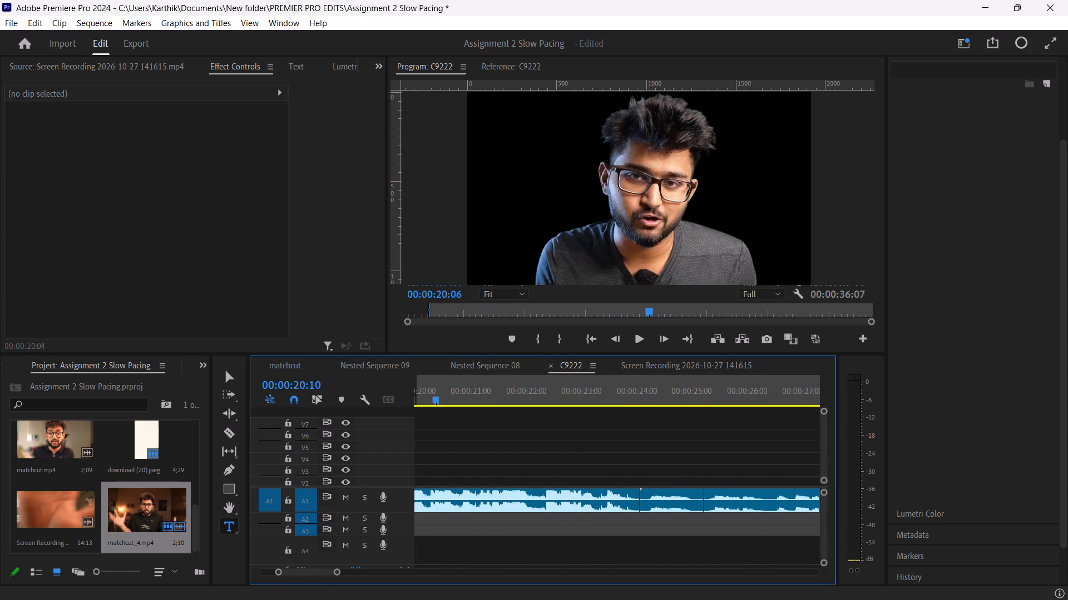
{"action": "left_click_drag", "start_coordinate": [442, 383], "coordinate": [569, 402]}
{"action": "key", "text": "space"}
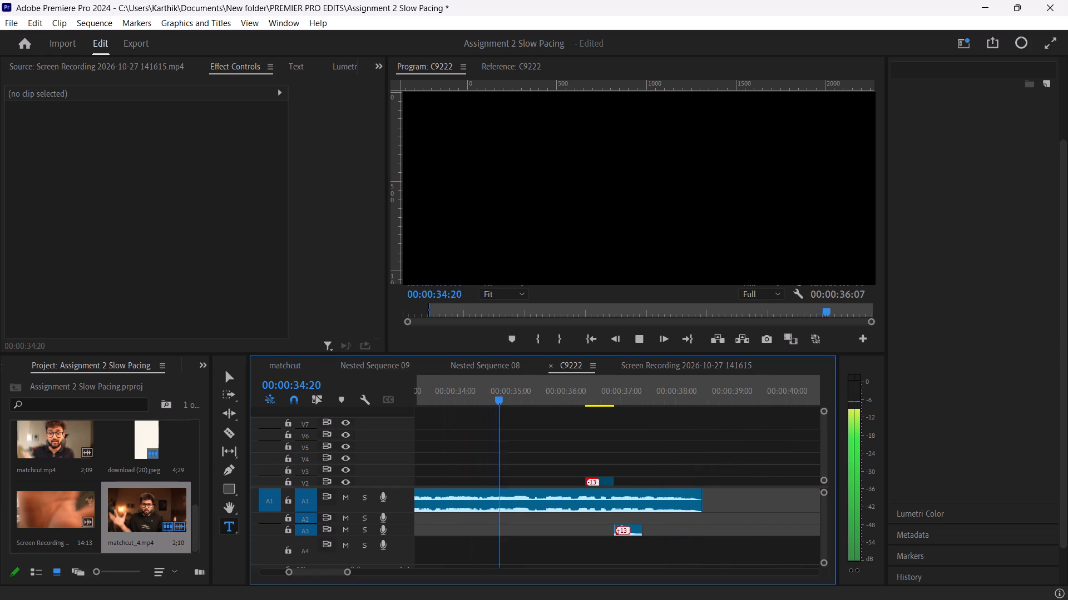
{"action": "key", "text": "space"}
{"action": "key", "text": "space"}
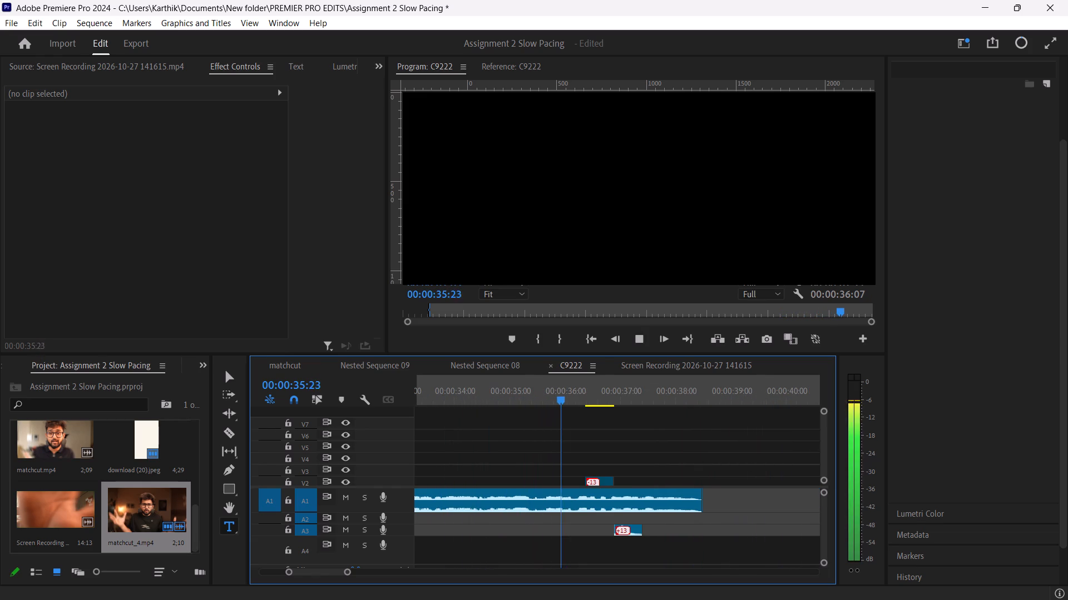
{"action": "key", "text": "space"}
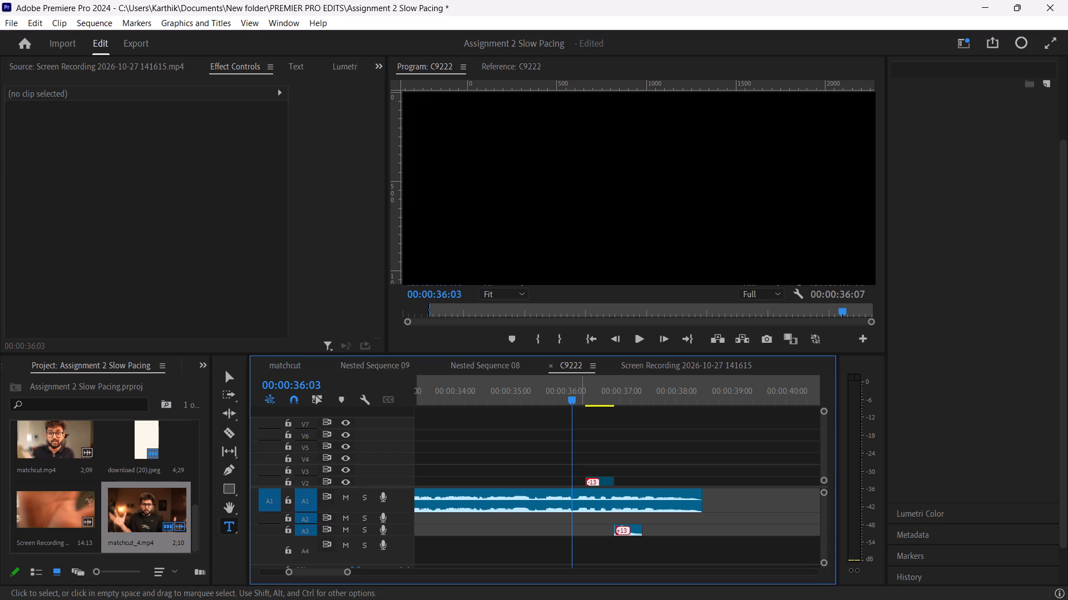
{"action": "left_click_drag", "start_coordinate": [571, 397], "coordinate": [471, 434]}
{"action": "key", "text": "space"}
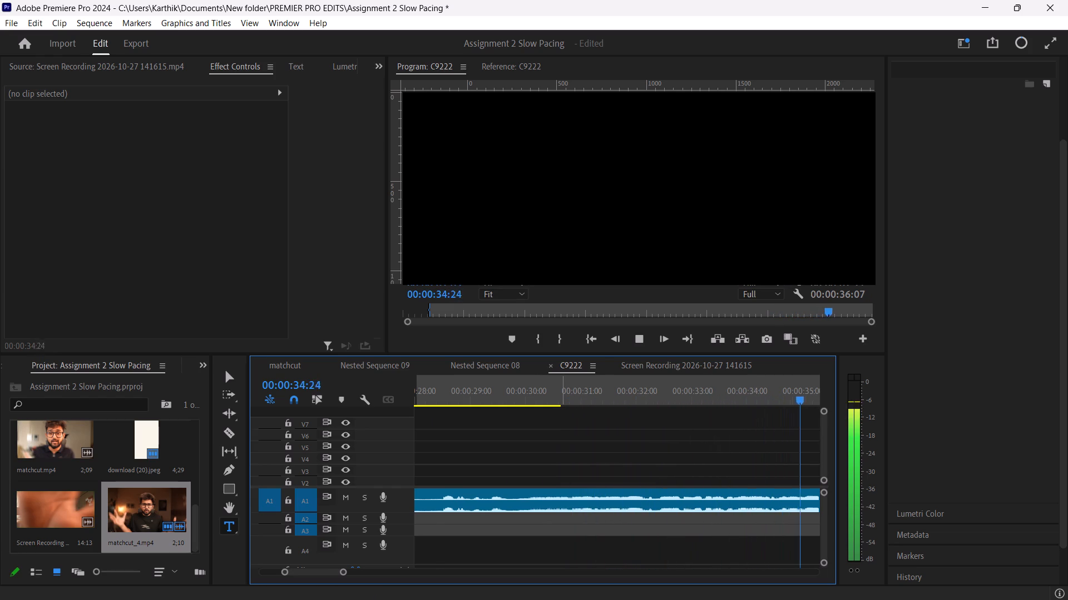
{"action": "type", "text": "n"}
{"action": "key", "text": "space"}
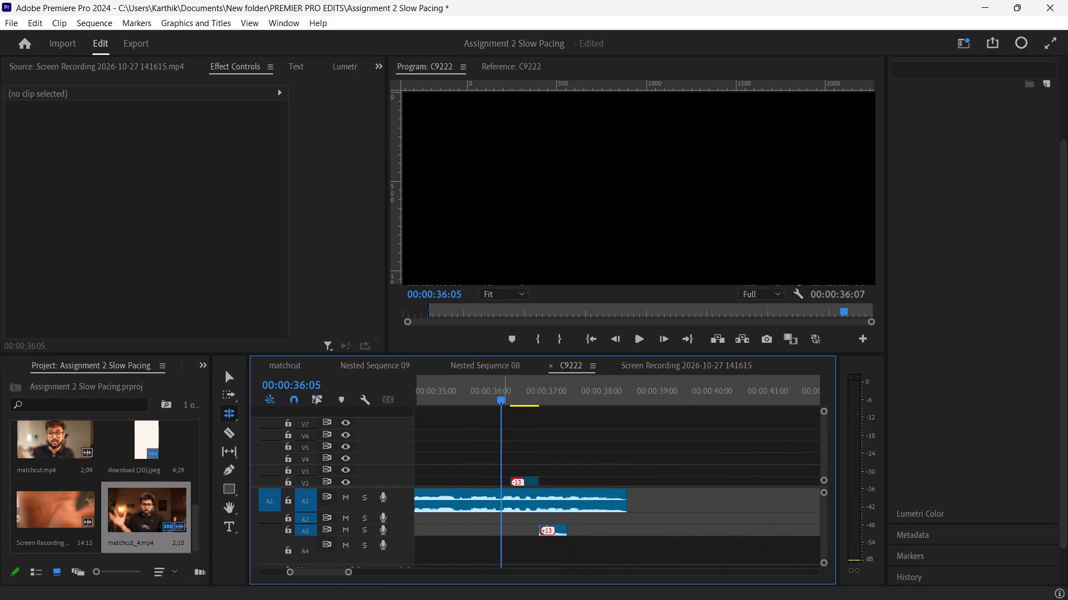
{"action": "right_click_drag", "start_coordinate": [533, 306], "coordinate": [585, 353]}
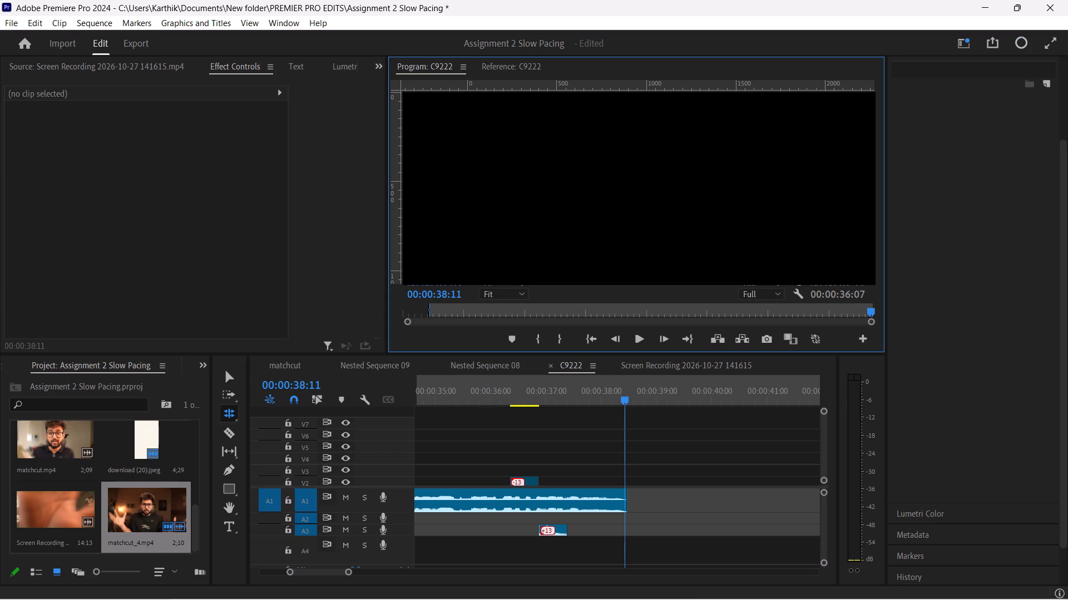
Switch to File Explorer and open the Downloads folder to look through the available image and media files.
{"action": "left_click", "coordinate": [650, 594]}
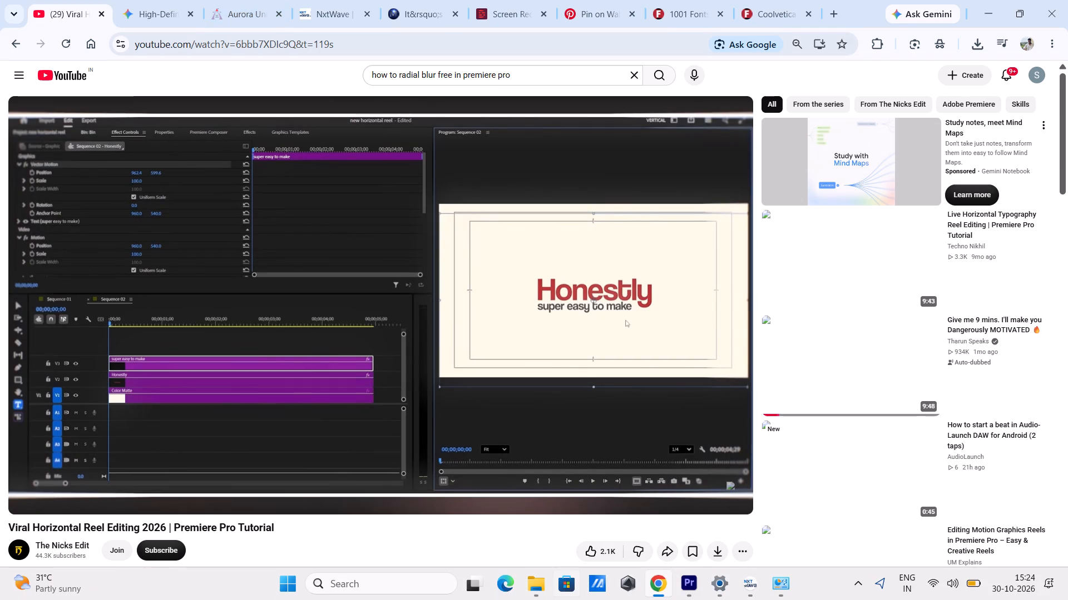
{"action": "left_click", "coordinate": [547, 596]}
{"action": "double_click", "coordinate": [547, 593]}
{"action": "left_click", "coordinate": [539, 586]}
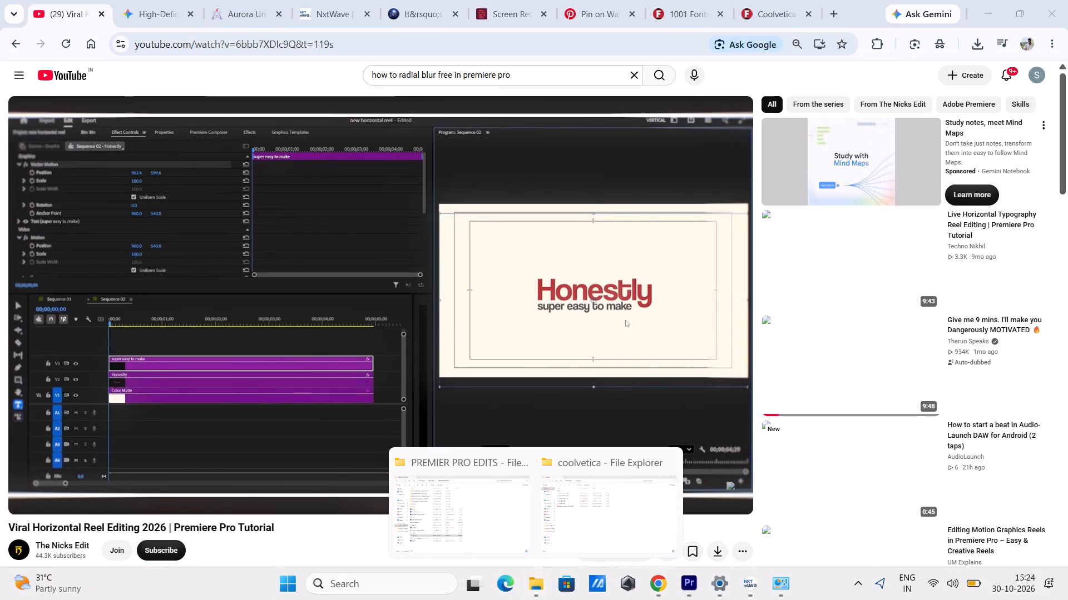
{"action": "left_click", "coordinate": [475, 507]}
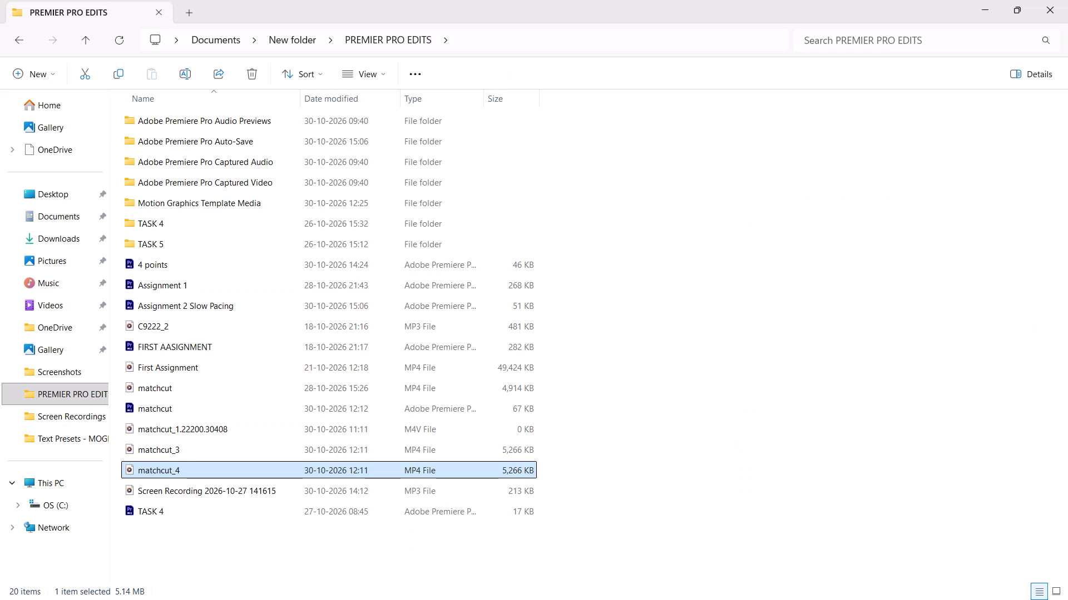
{"action": "left_click", "coordinate": [60, 258]}
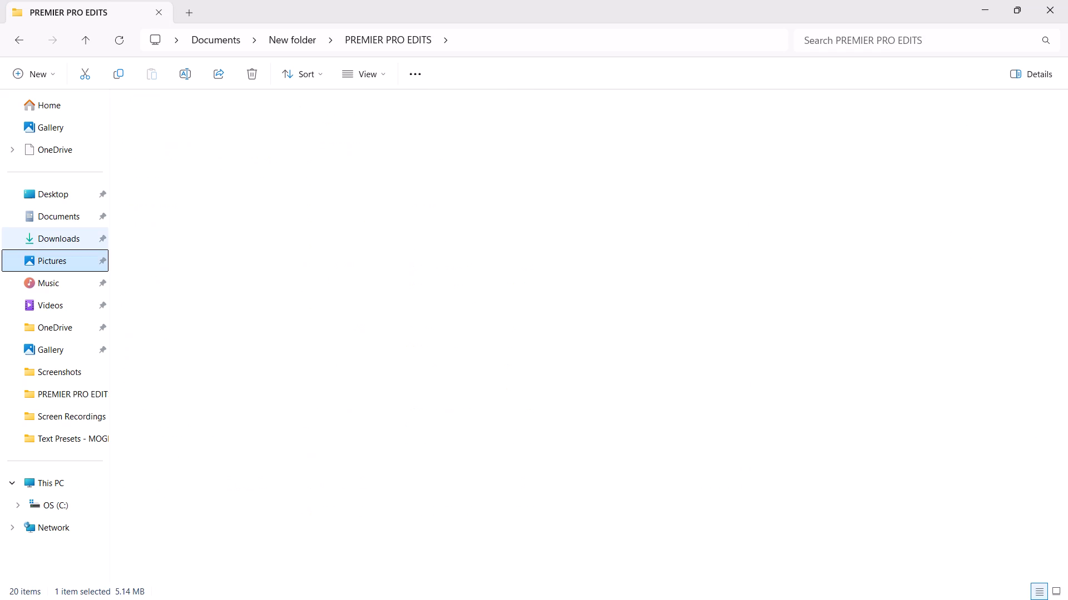
{"action": "left_click", "coordinate": [66, 243]}
{"action": "left_click", "coordinate": [66, 242]}
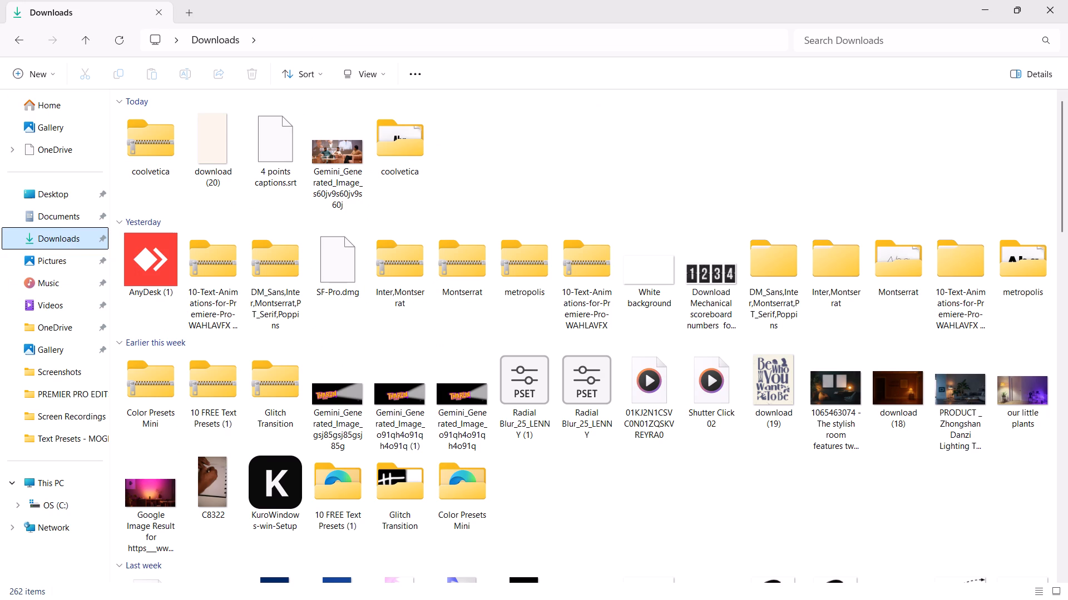
Preview the Gemini-generated THARUN SPEAKS light-beam image (gsj85gsj85gsj85g) from the Earlier this week group in Photos and close it.
{"action": "left_click", "coordinate": [322, 406]}
{"action": "double_click", "coordinate": [329, 383]}
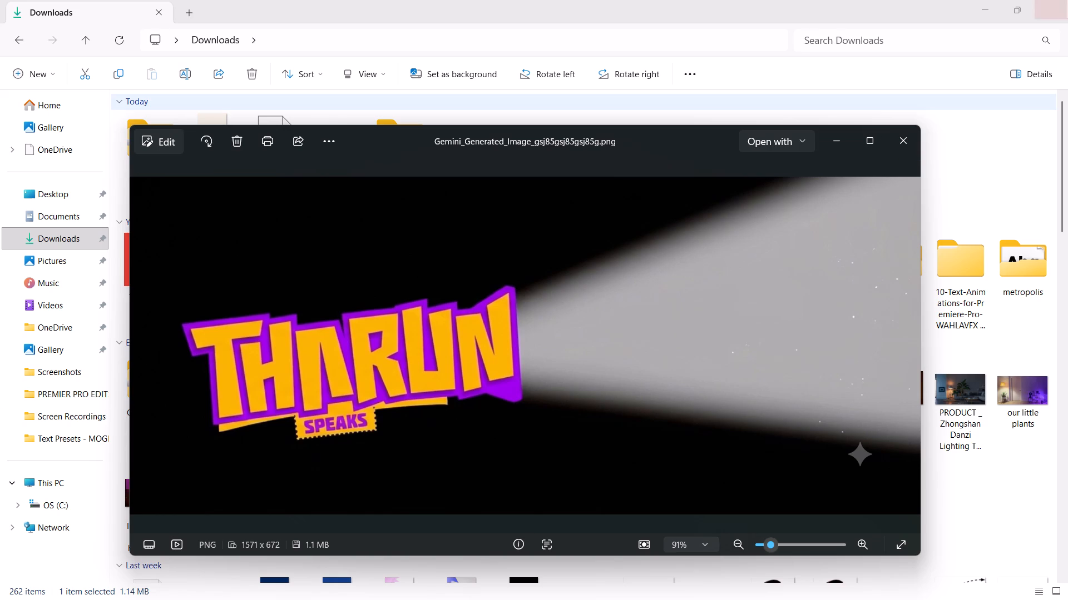
{"action": "left_click", "coordinate": [896, 139]}
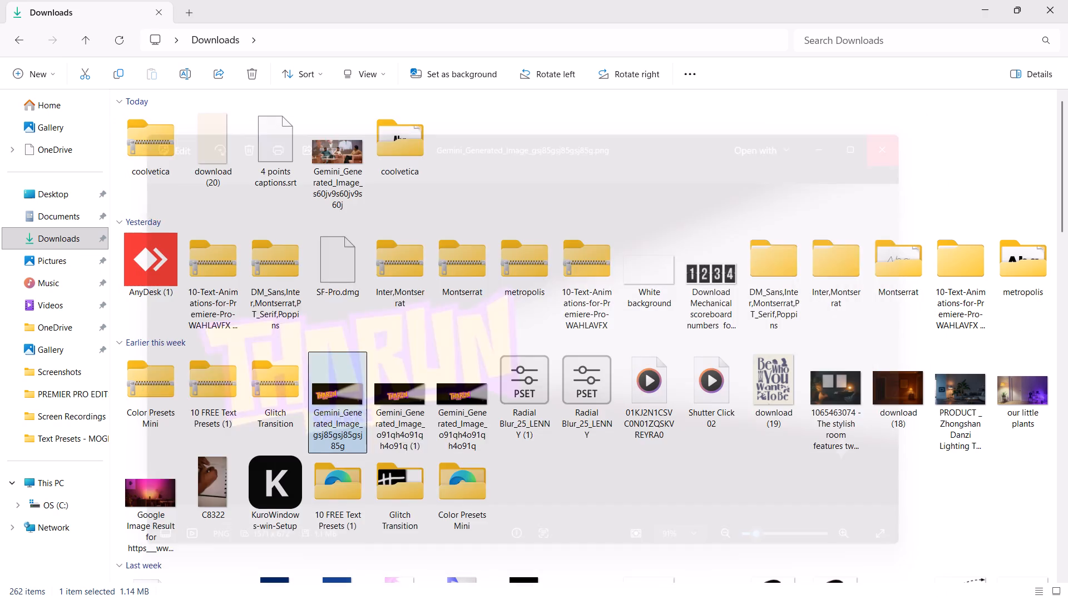
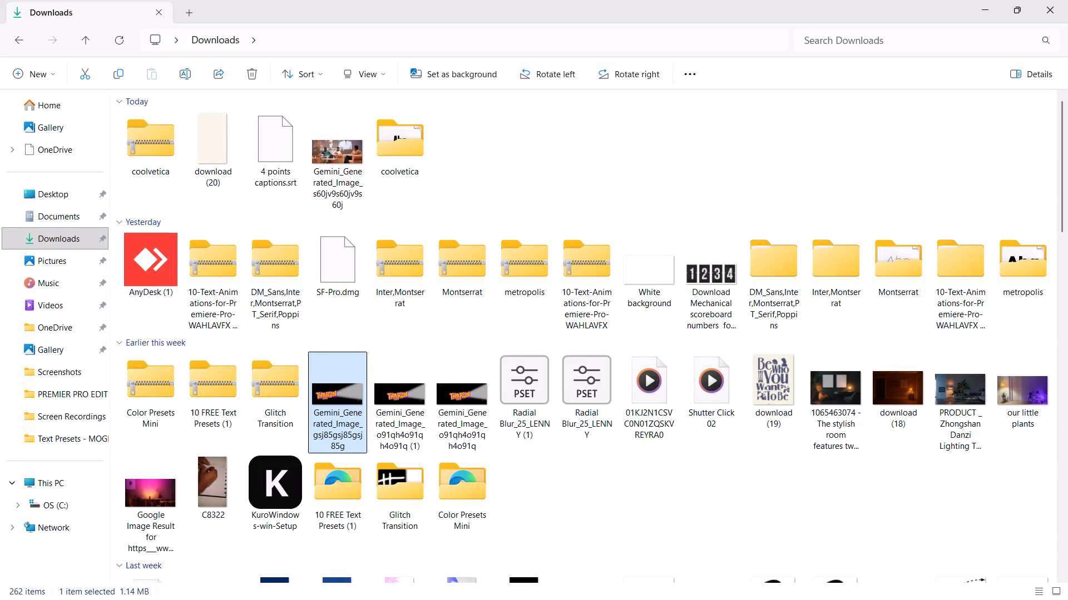
Switch to Chrome and play the Viral Horizontal Reel Editing 2026 tutorial, replaying the Arranging composition section from about 2:13.
{"action": "left_click", "coordinate": [972, 0]}
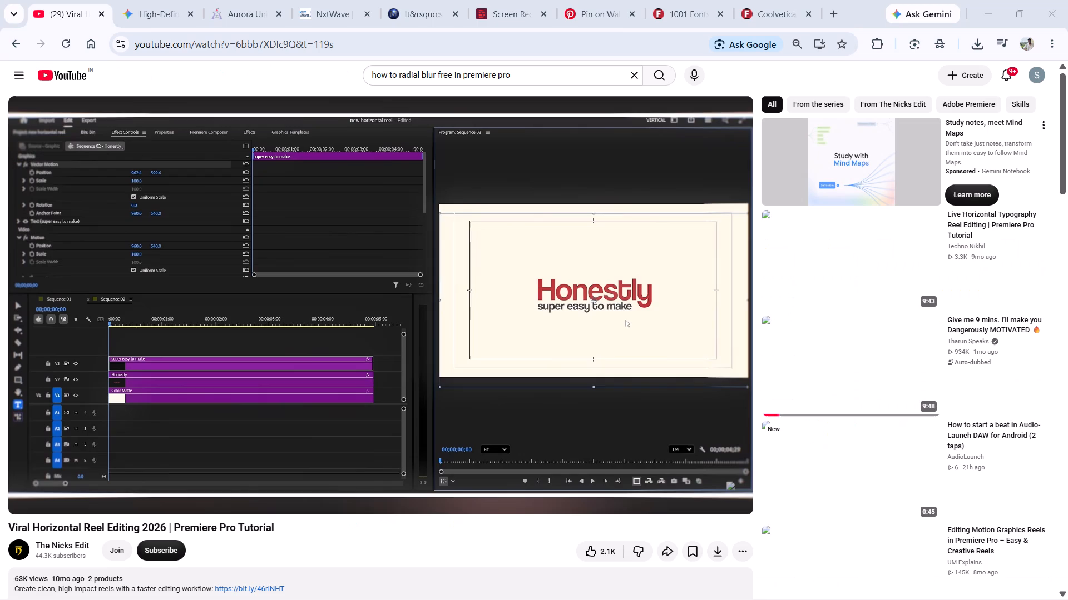
{"action": "left_click", "coordinate": [421, 294]}
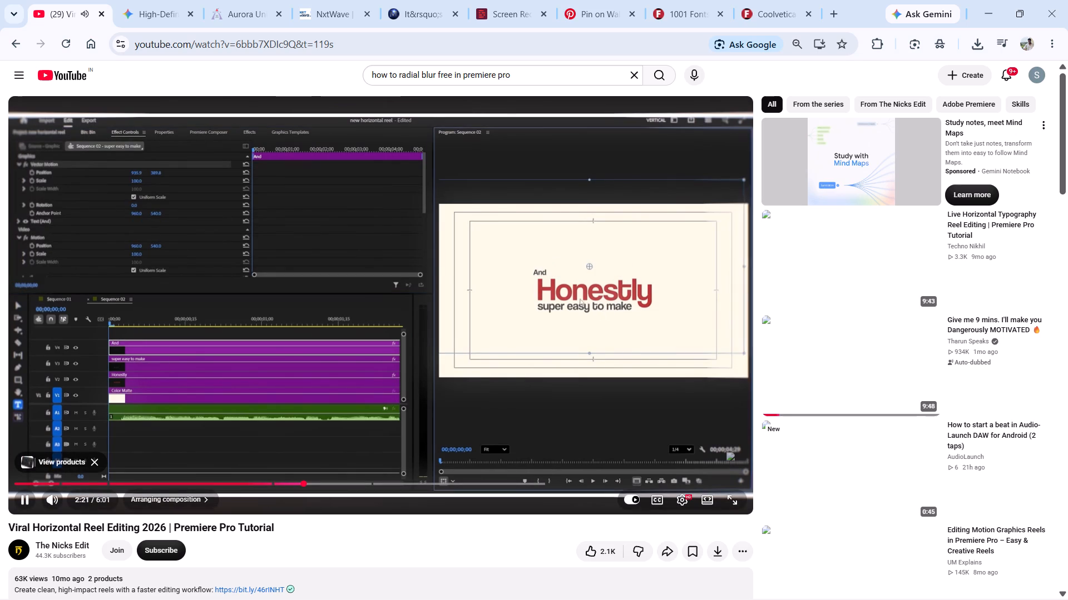
{"action": "left_click", "coordinate": [540, 281]}
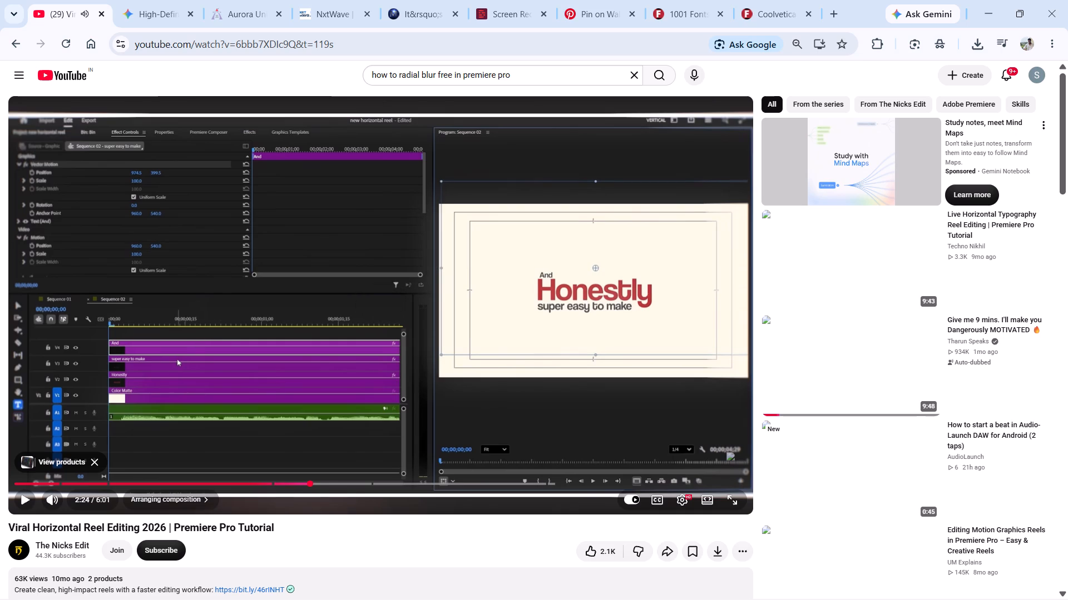
{"action": "key", "text": "Left"}
{"action": "left_click", "coordinate": [358, 253]}
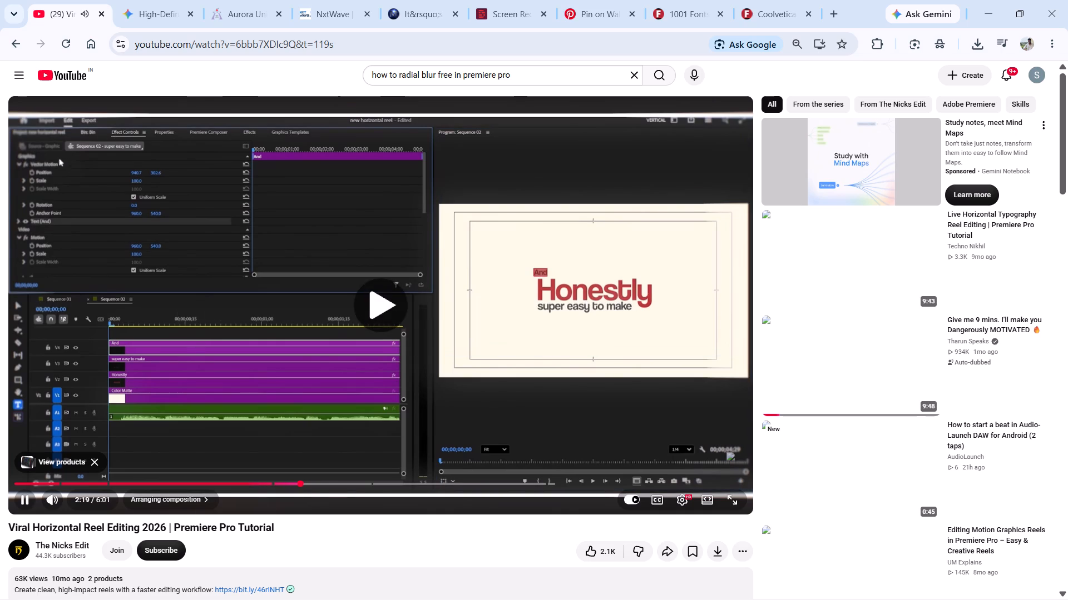
{"action": "key", "text": "Left"}
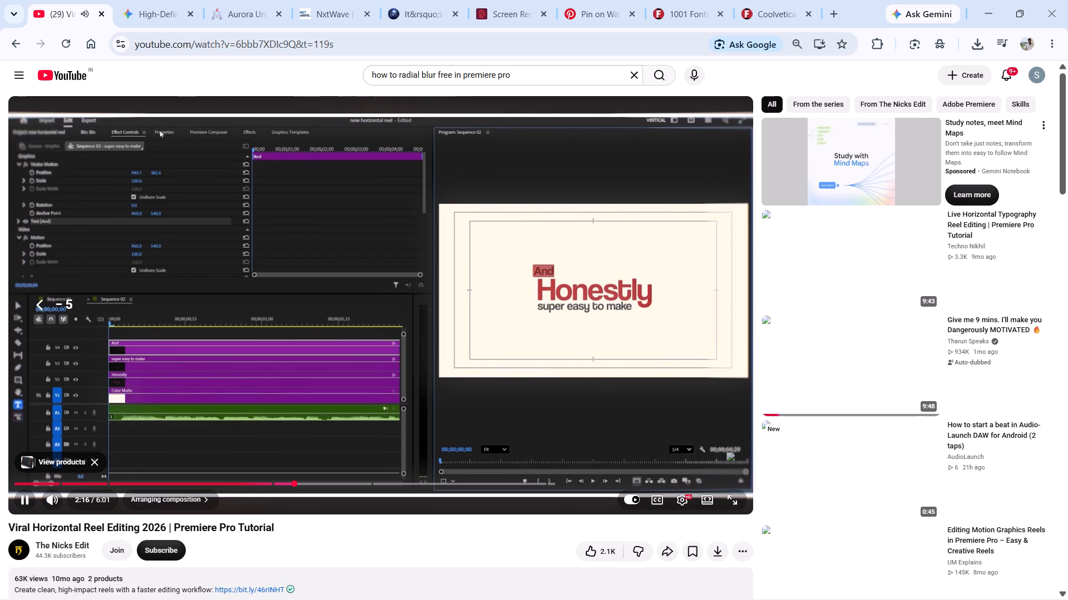
{"action": "key", "text": "Left"}
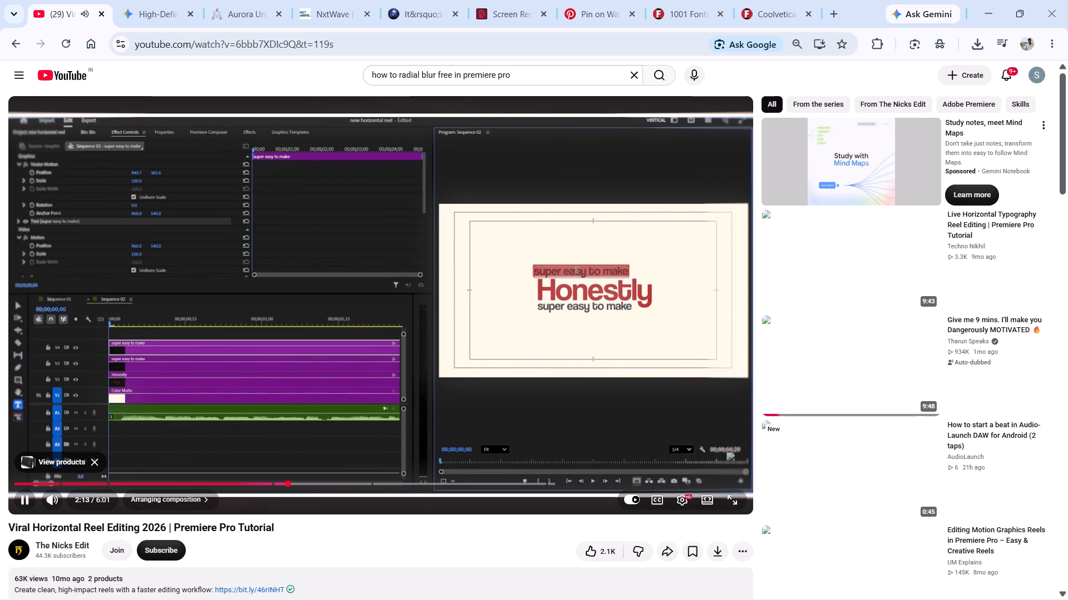
Watch the tutorial full screen from about 1:24 through the Designing the typography section and pause it at 2:00.
{"action": "left_click", "coordinate": [733, 503]}
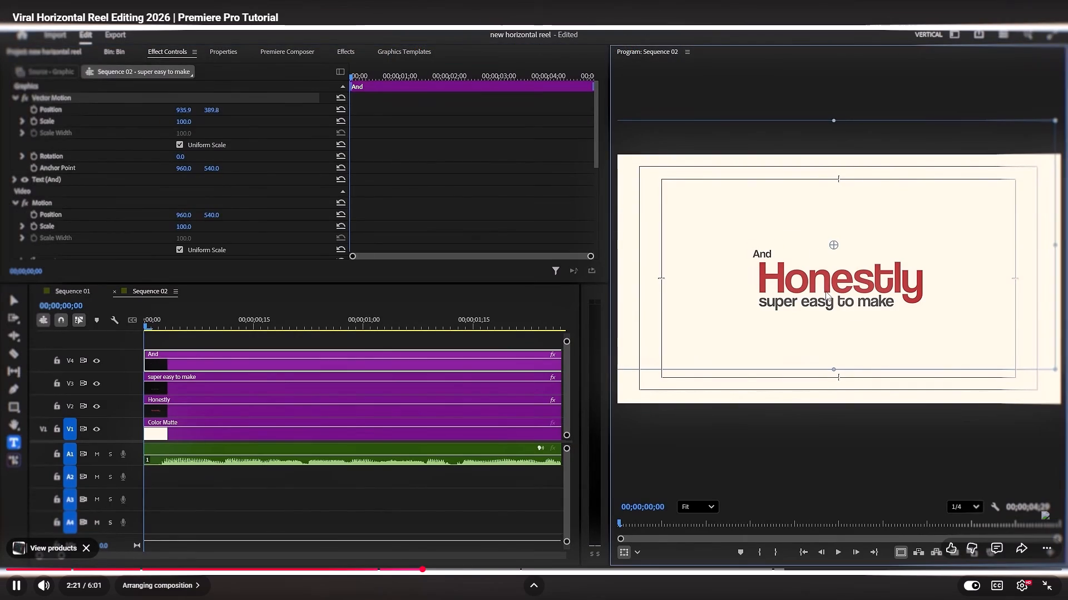
{"action": "left_click", "coordinate": [253, 567]}
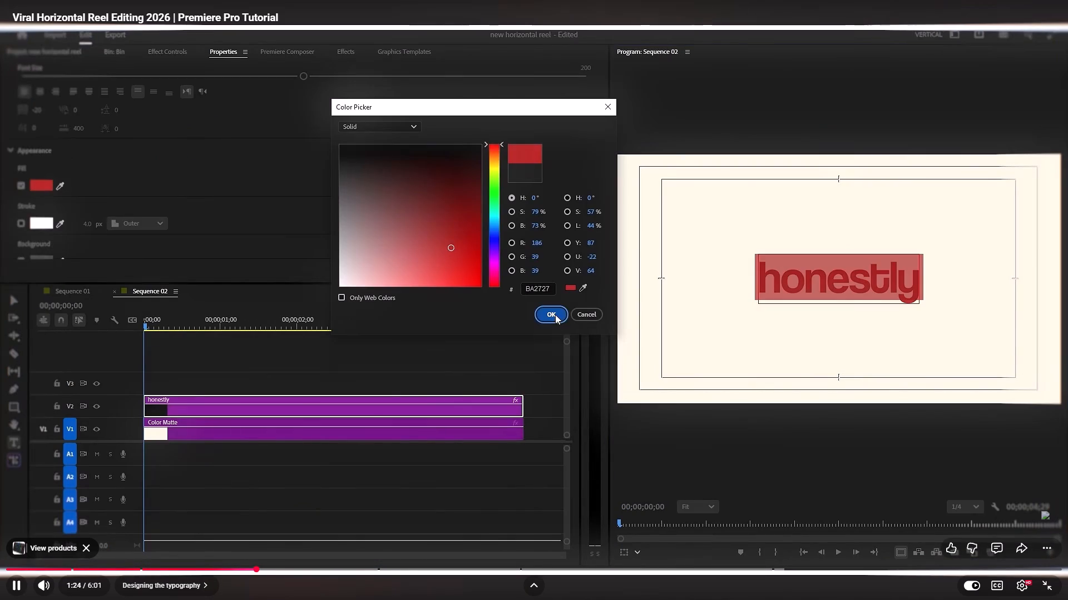
{"action": "key", "text": "Right"}
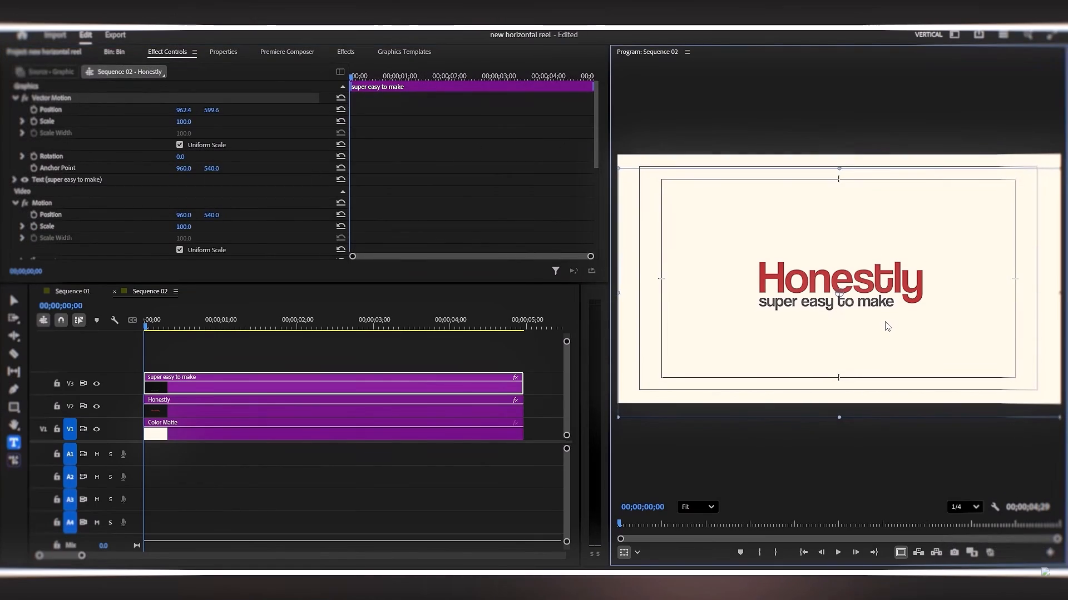
{"action": "key", "text": "space"}
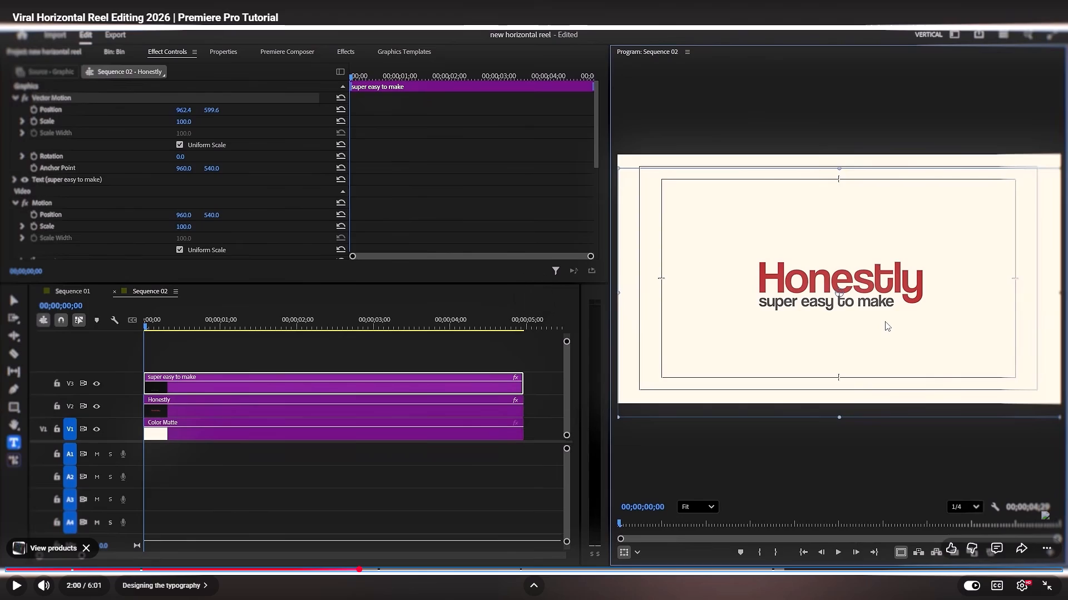
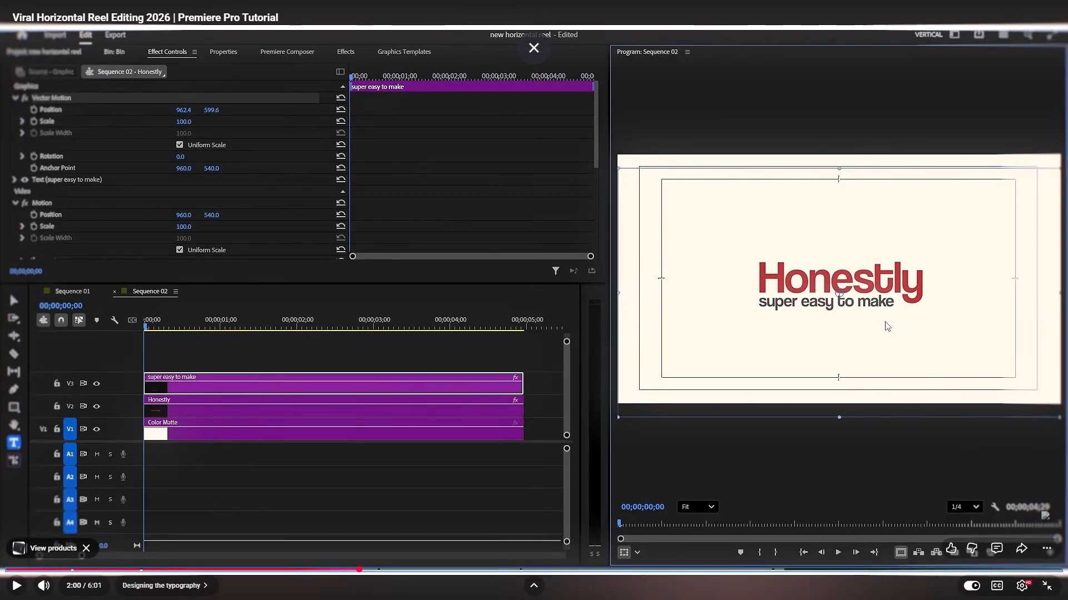
Switch to Premiere Pro and, on the COHORT 17 title card at 00:00:01:09, set the "Welcome to the" font size to 134.
{"action": "left_click", "coordinate": [542, 46]}
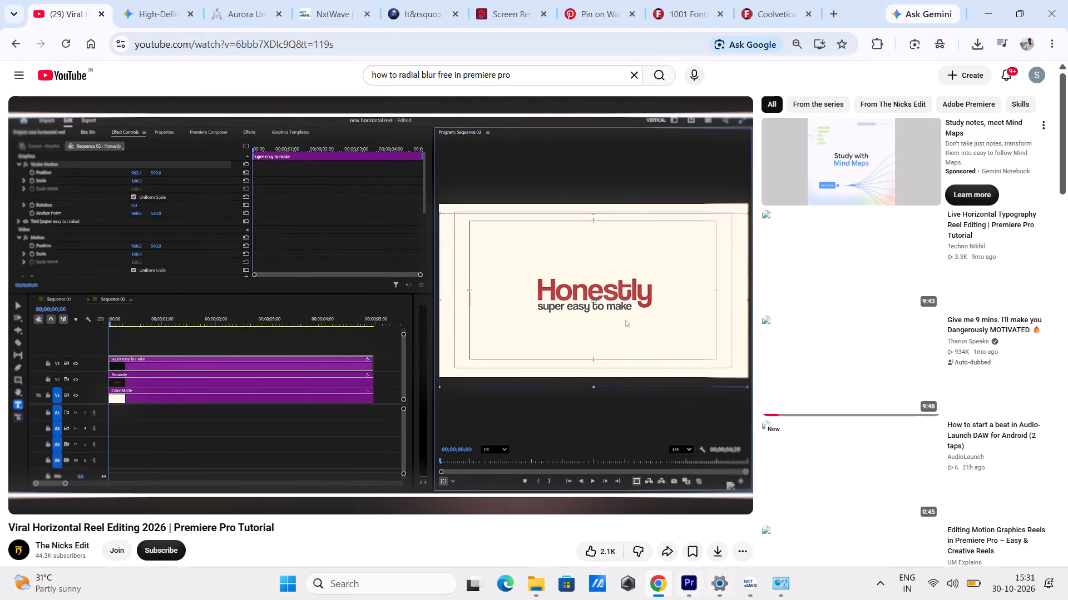
{"action": "left_click", "coordinate": [689, 579]}
{"action": "left_click", "coordinate": [690, 583]}
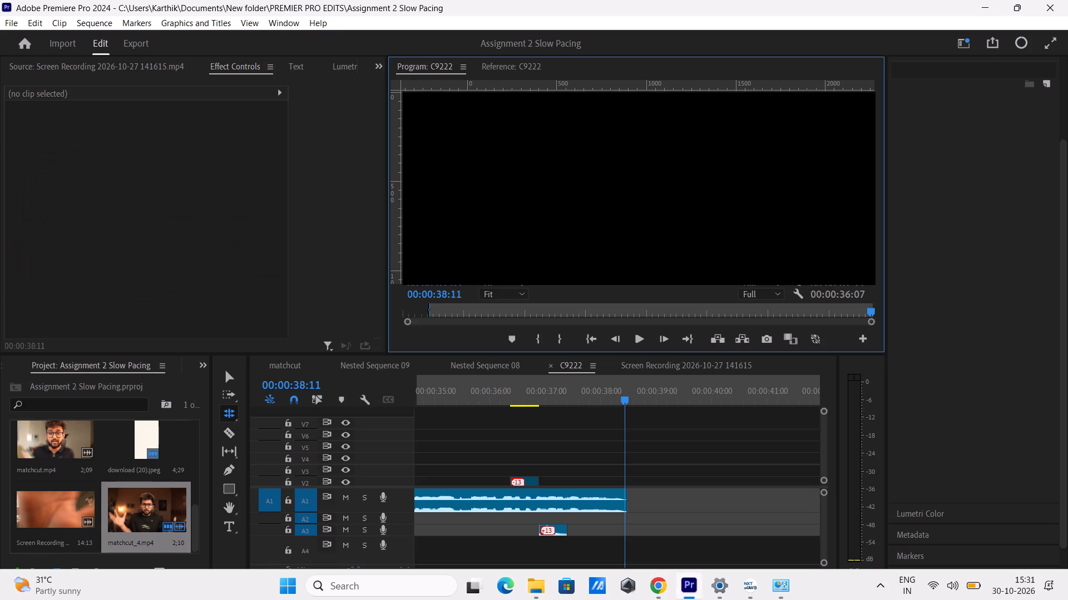
{"action": "left_click_drag", "start_coordinate": [616, 402], "coordinate": [304, 424]}
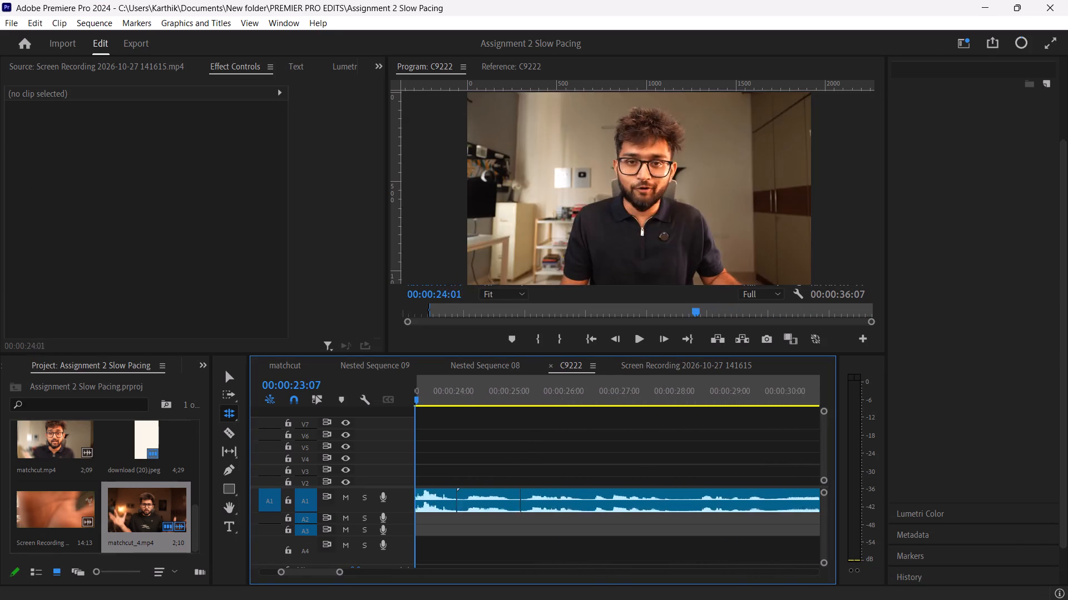
{"action": "left_click_drag", "start_coordinate": [304, 424], "coordinate": [328, 423]}
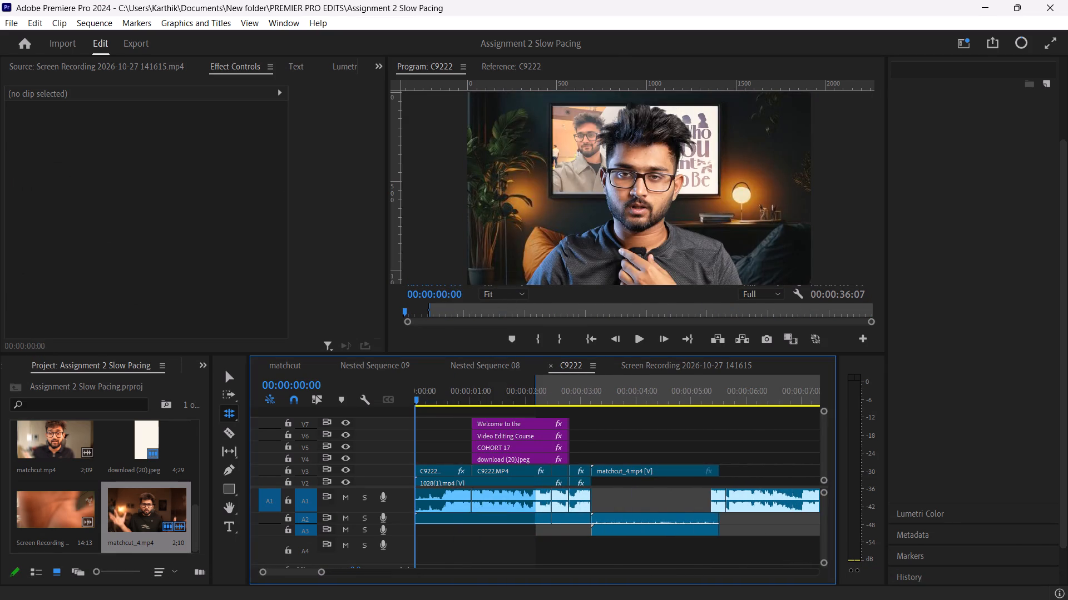
{"action": "left_click_drag", "start_coordinate": [328, 423], "coordinate": [492, 461]}
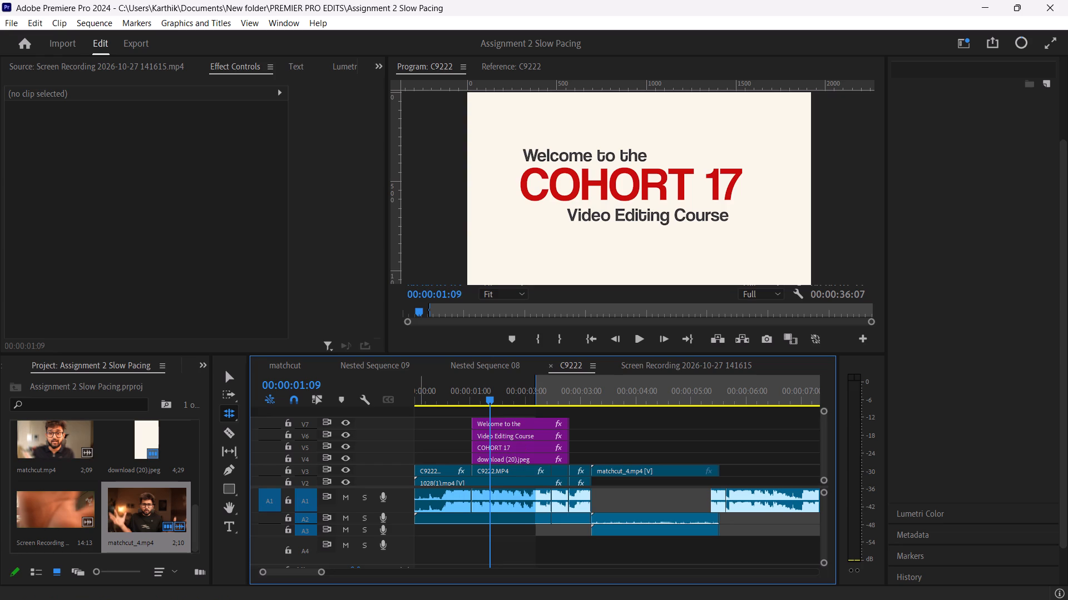
{"action": "left_click", "coordinate": [230, 374]}
{"action": "left_click", "coordinate": [521, 423]}
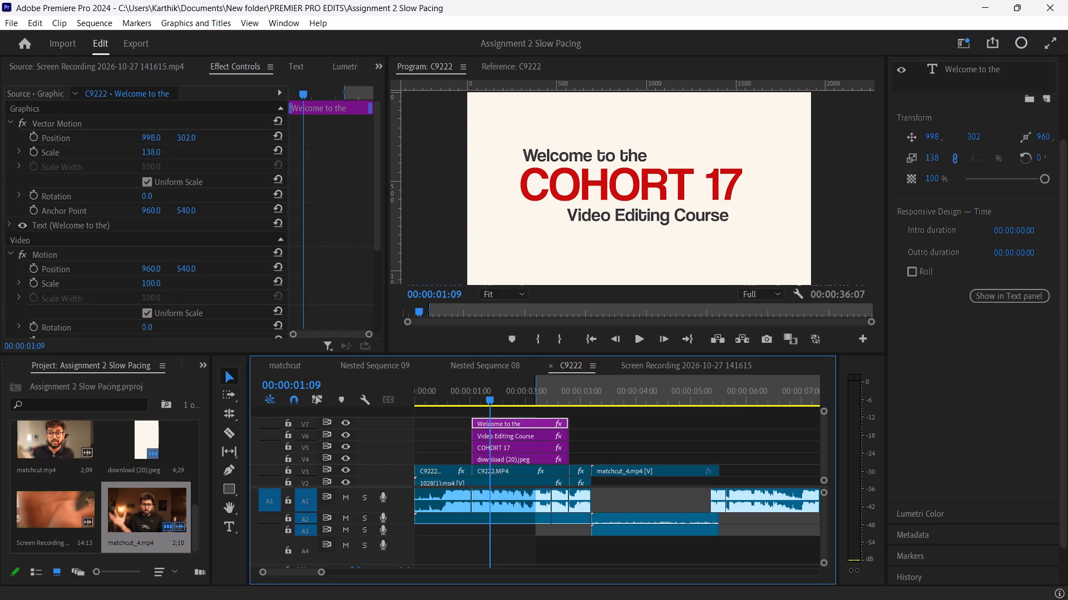
{"action": "left_click", "coordinate": [567, 153]}
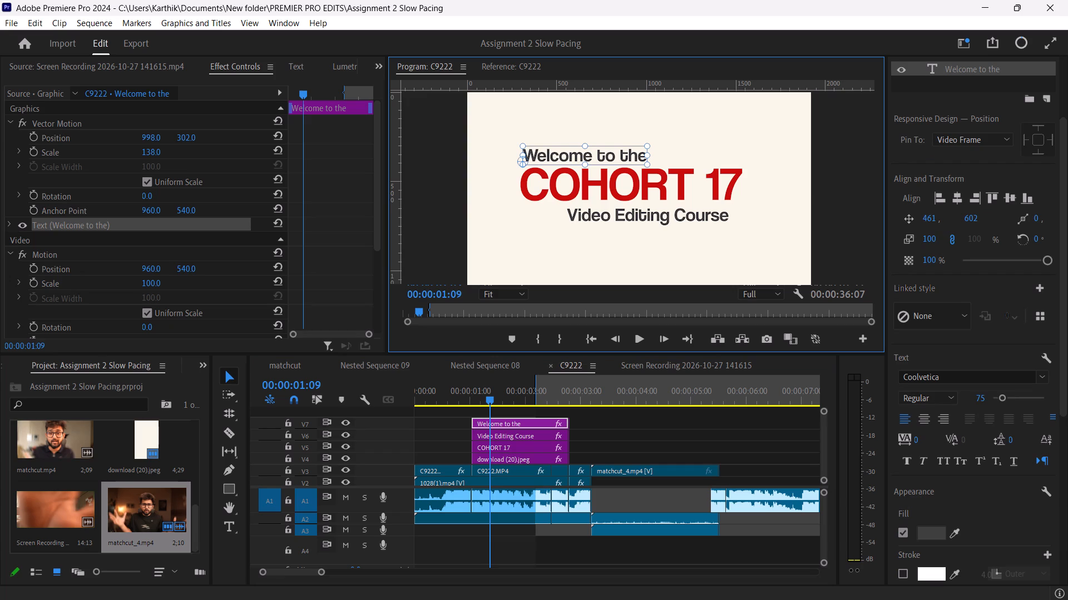
{"action": "left_click_drag", "start_coordinate": [1005, 399], "coordinate": [992, 396]}
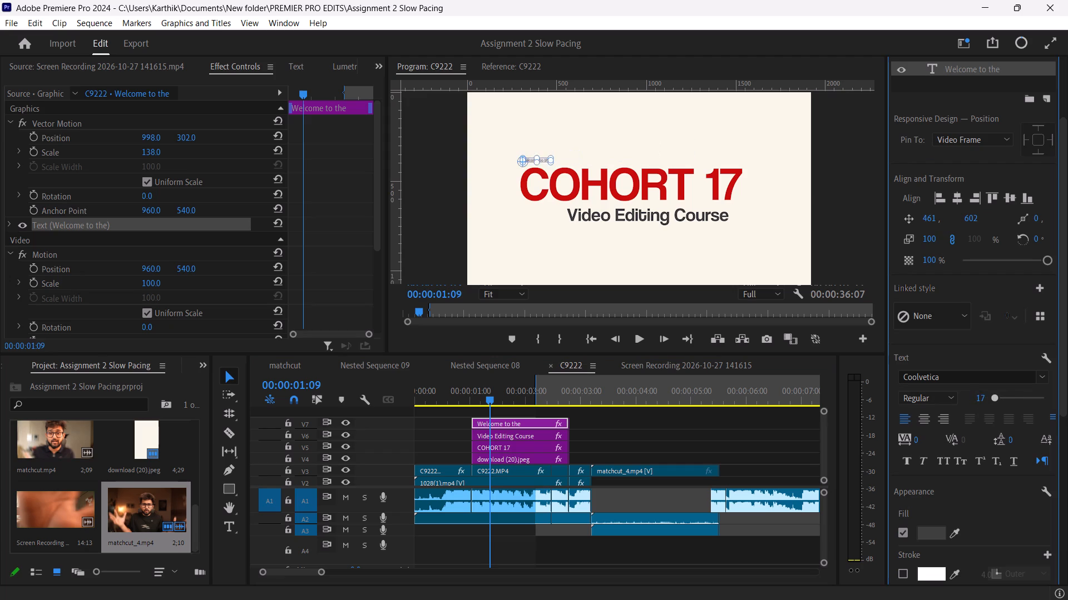
{"action": "left_click_drag", "start_coordinate": [992, 396], "coordinate": [1008, 443]}
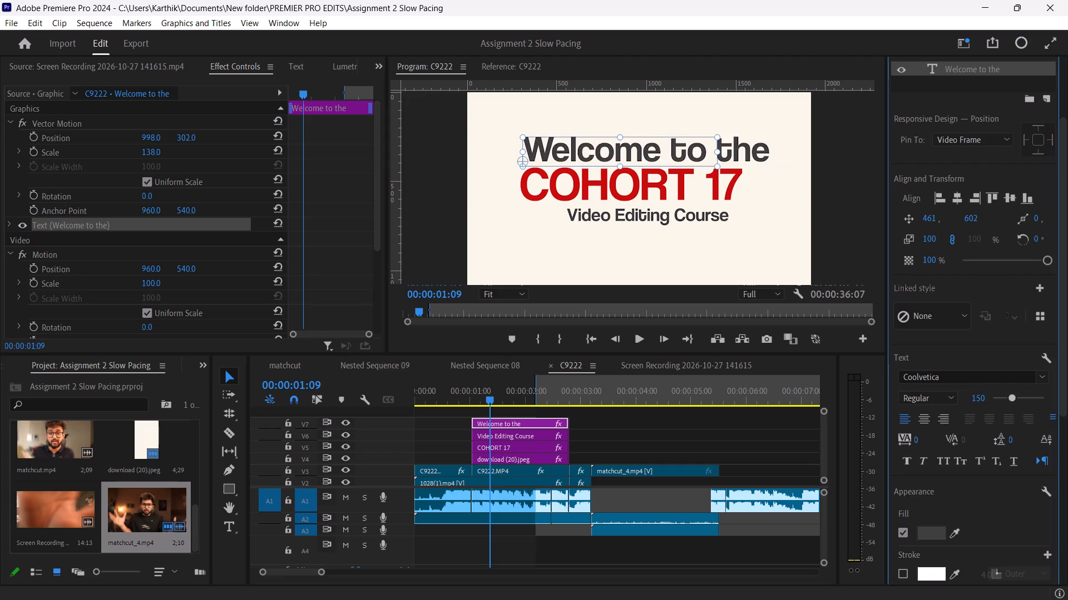
{"action": "left_click_drag", "start_coordinate": [1008, 443], "coordinate": [1008, 442]}
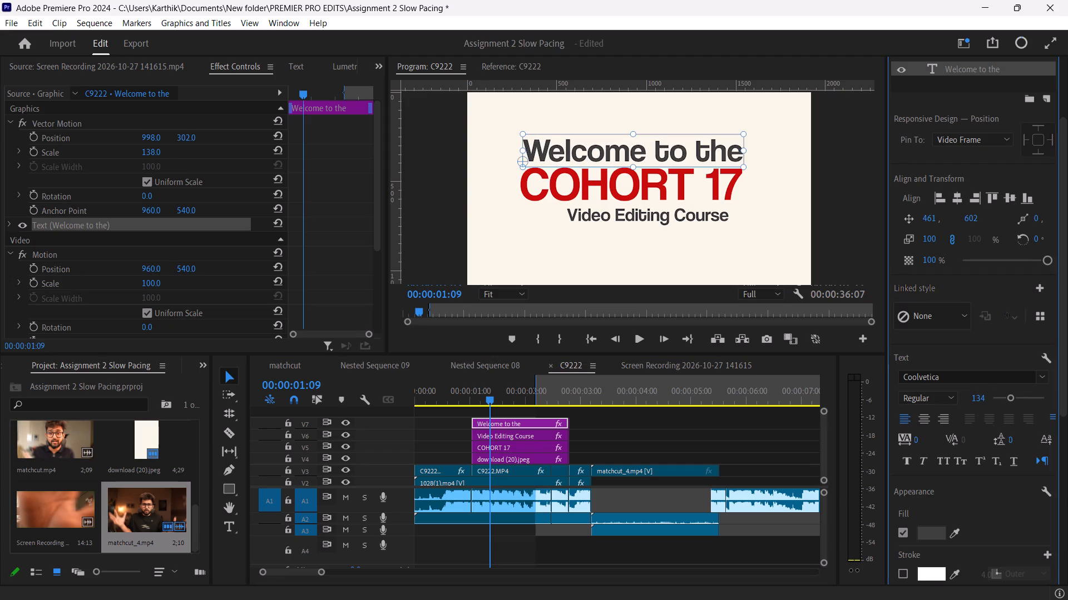
Set the "Welcome to the" vector motion scale to 52 and position to 578, 372, just above the start of COHORT 17.
{"action": "left_click_drag", "start_coordinate": [156, 152], "coordinate": [127, 162]}
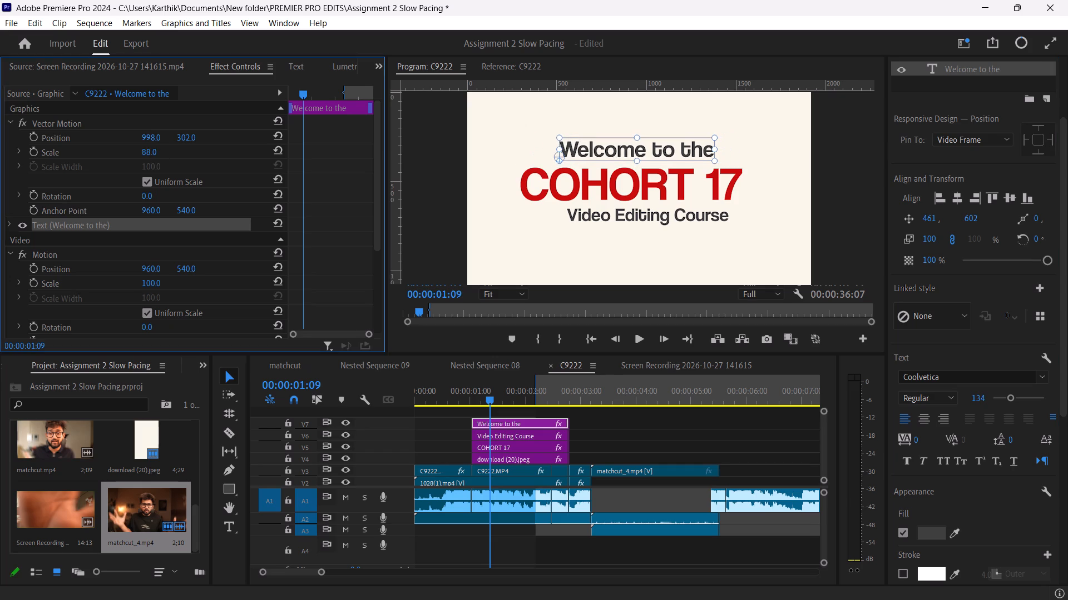
{"action": "left_click_drag", "start_coordinate": [127, 162], "coordinate": [120, 166]}
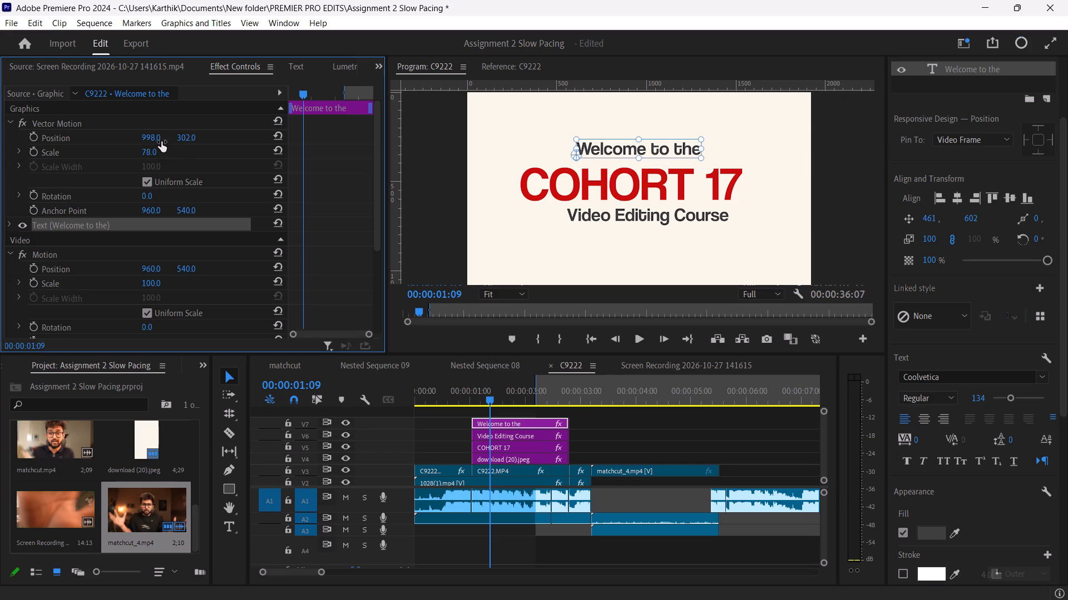
{"action": "left_click_drag", "start_coordinate": [144, 153], "coordinate": [127, 150]}
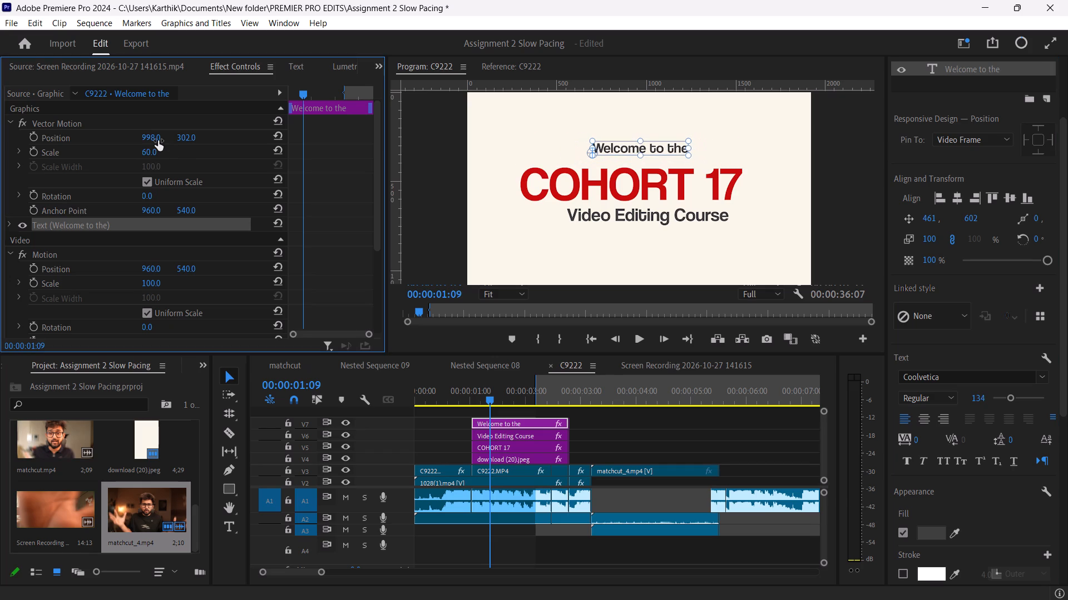
{"action": "left_click_drag", "start_coordinate": [155, 133], "coordinate": [140, 132]}
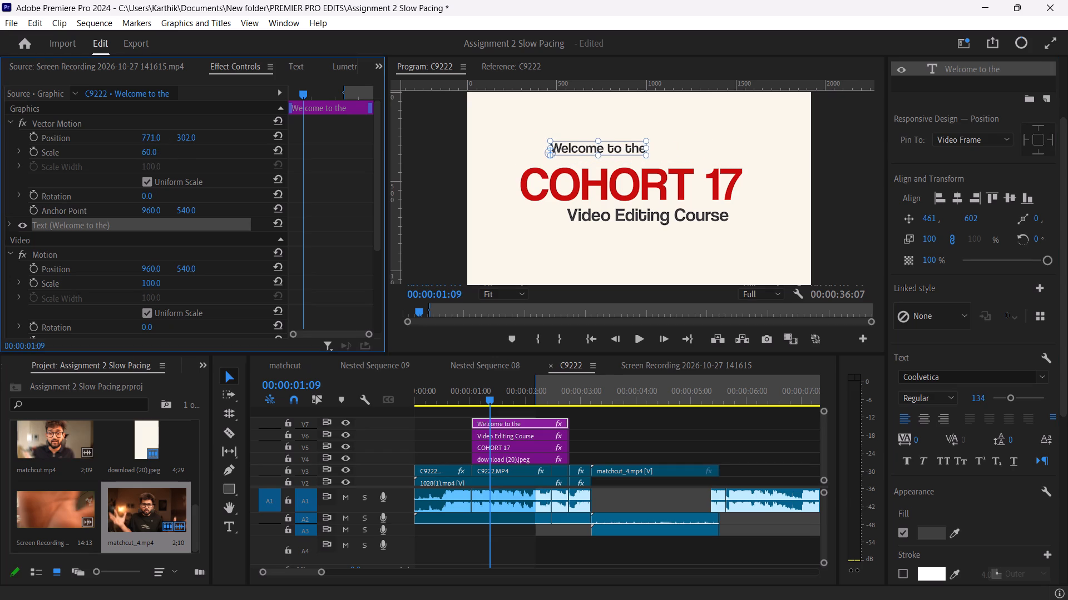
{"action": "left_click_drag", "start_coordinate": [140, 132], "coordinate": [57, 143]}
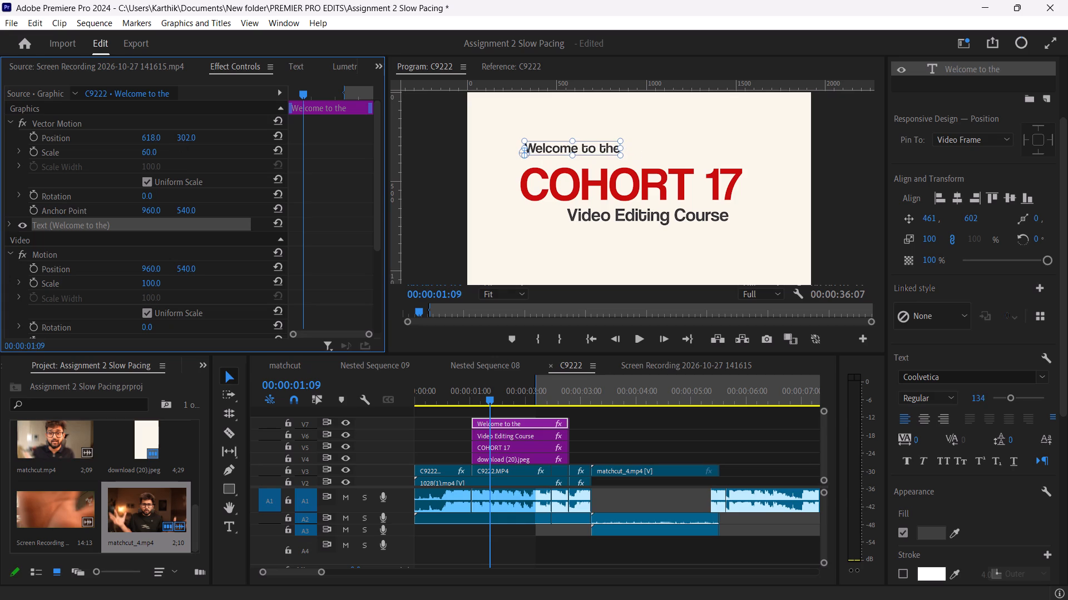
{"action": "left_click_drag", "start_coordinate": [185, 134], "coordinate": [192, 141]}
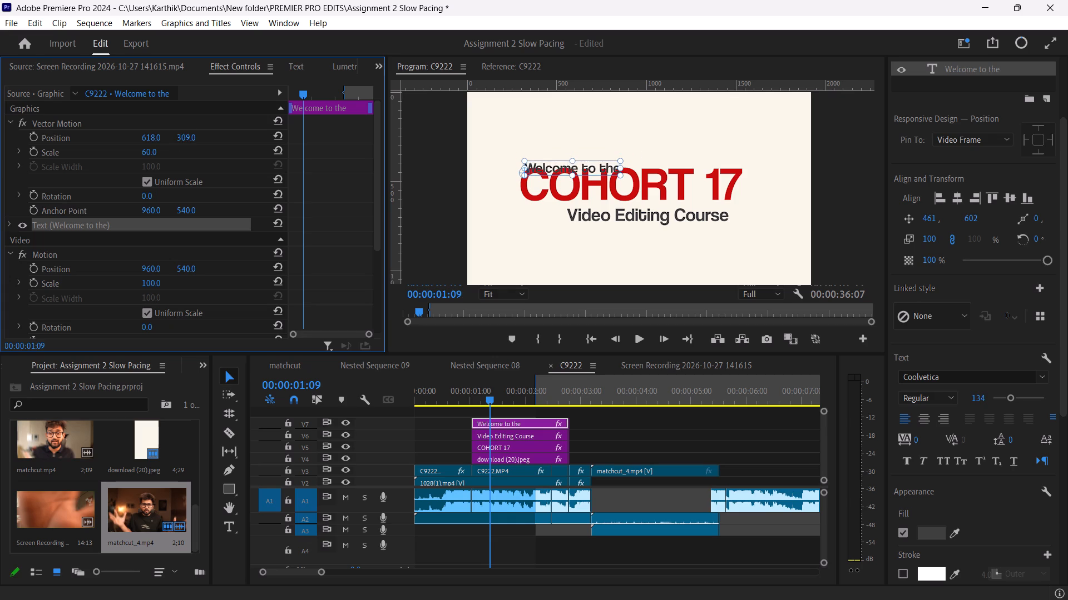
{"action": "left_click_drag", "start_coordinate": [192, 141], "coordinate": [239, 180]}
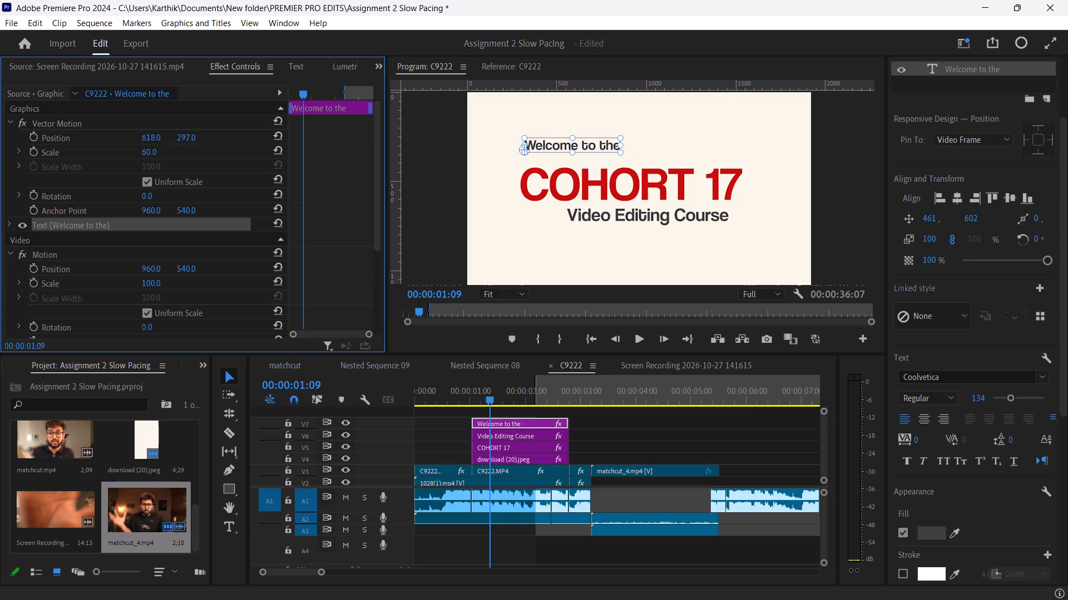
{"action": "left_click_drag", "start_coordinate": [239, 180], "coordinate": [269, 176]}
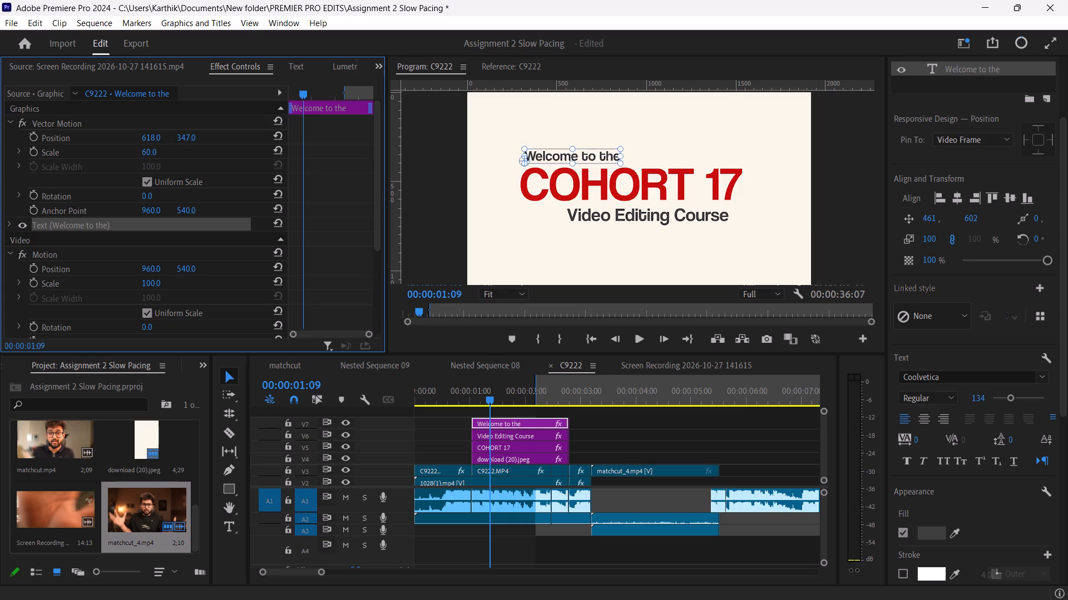
{"action": "left_click_drag", "start_coordinate": [269, 176], "coordinate": [279, 178]}
{"action": "left_click_drag", "start_coordinate": [152, 137], "coordinate": [153, 138]}
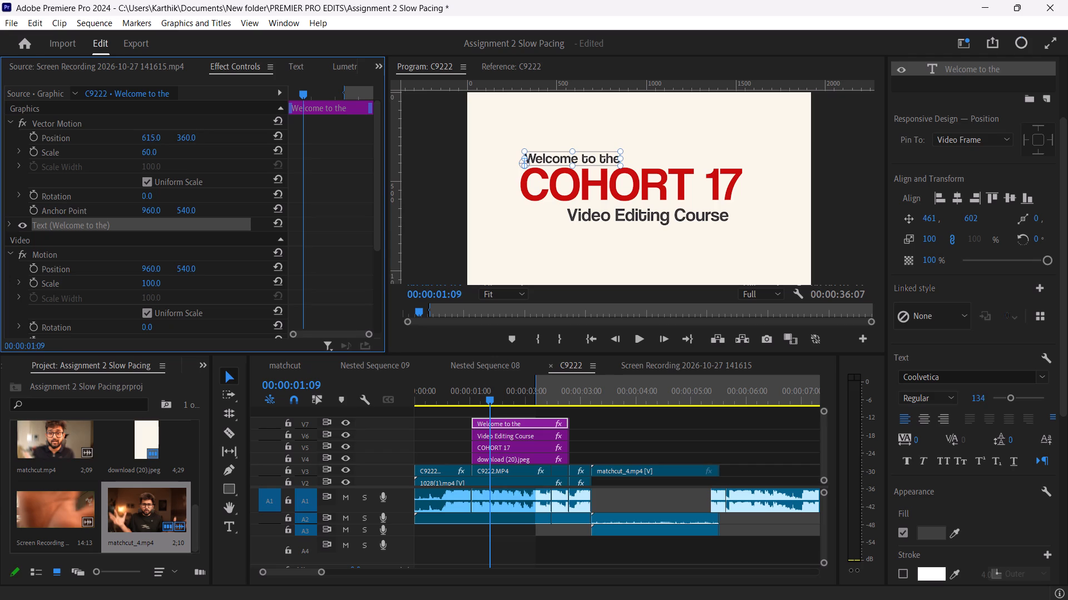
{"action": "left_click_drag", "start_coordinate": [153, 138], "coordinate": [140, 143]}
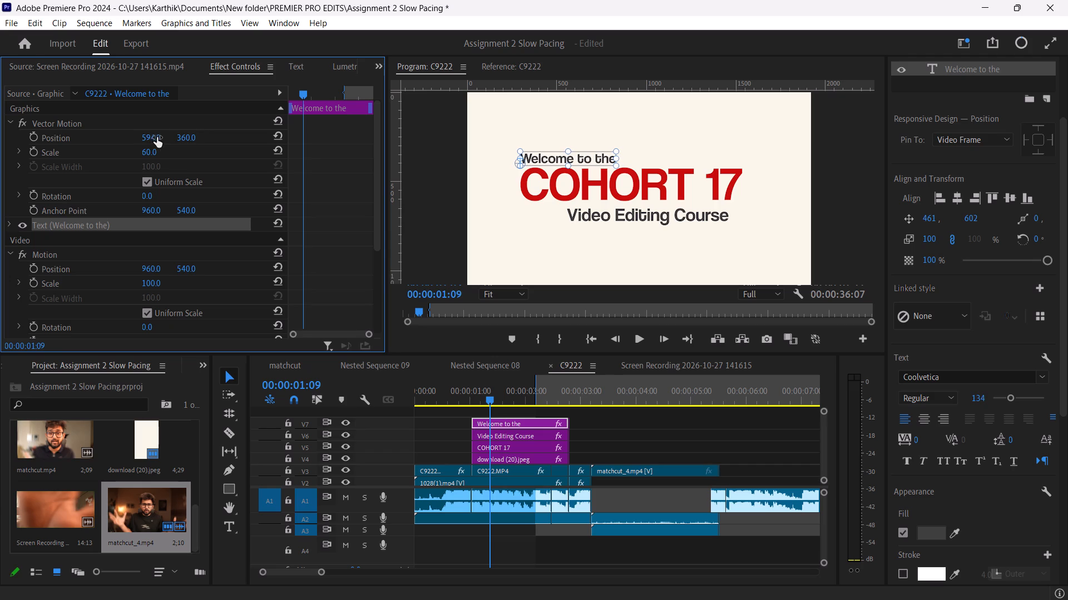
{"action": "left_click_drag", "start_coordinate": [152, 154], "coordinate": [146, 152]}
{"action": "left_click_drag", "start_coordinate": [156, 134], "coordinate": [145, 136]}
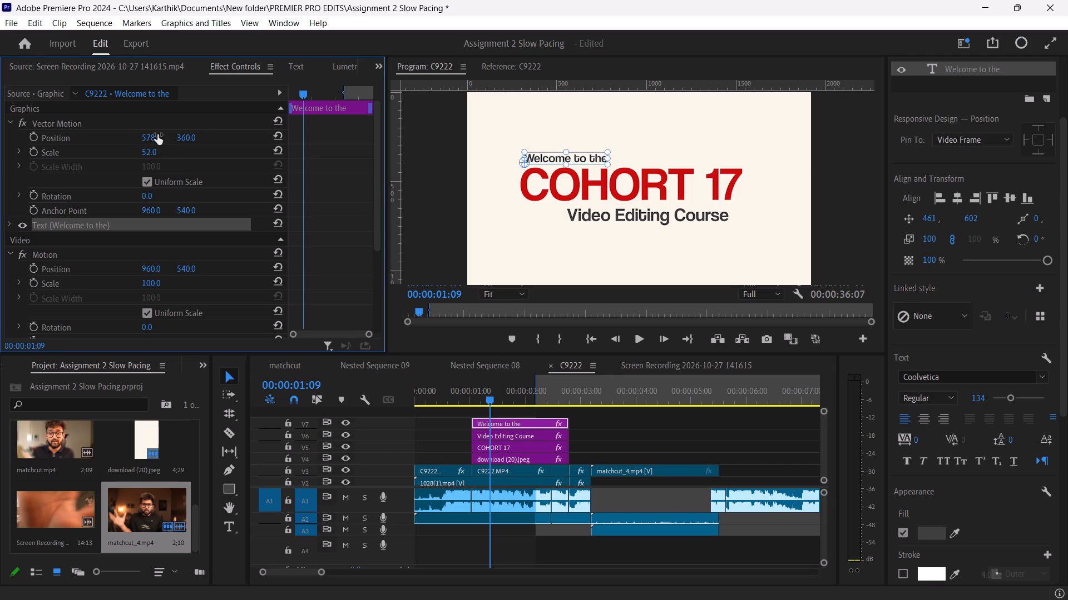
{"action": "left_click_drag", "start_coordinate": [180, 134], "coordinate": [189, 135]}
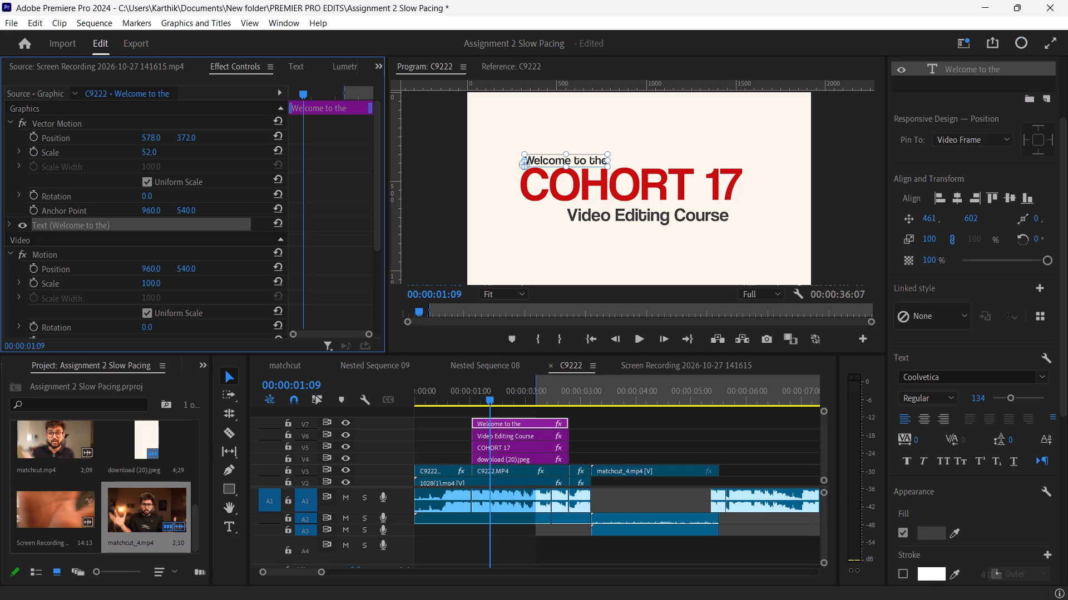
Set the "Video Editing Course" text's vector motion scale to 109 and position to 1315, 625, beneath the end of COHORT 17.
{"action": "left_click", "coordinate": [647, 214]}
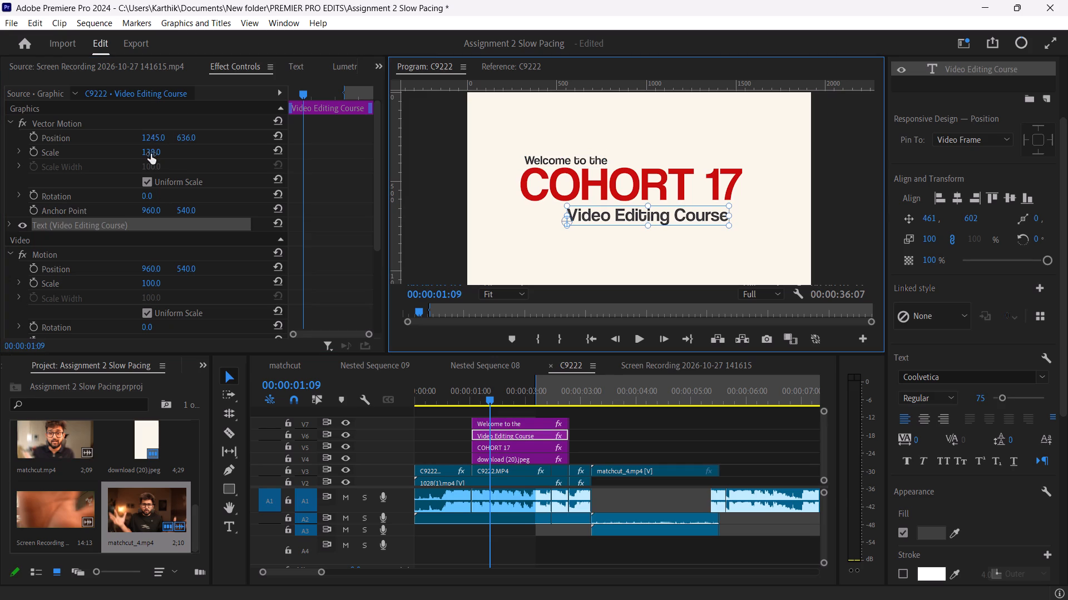
{"action": "left_click_drag", "start_coordinate": [151, 154], "coordinate": [119, 139]}
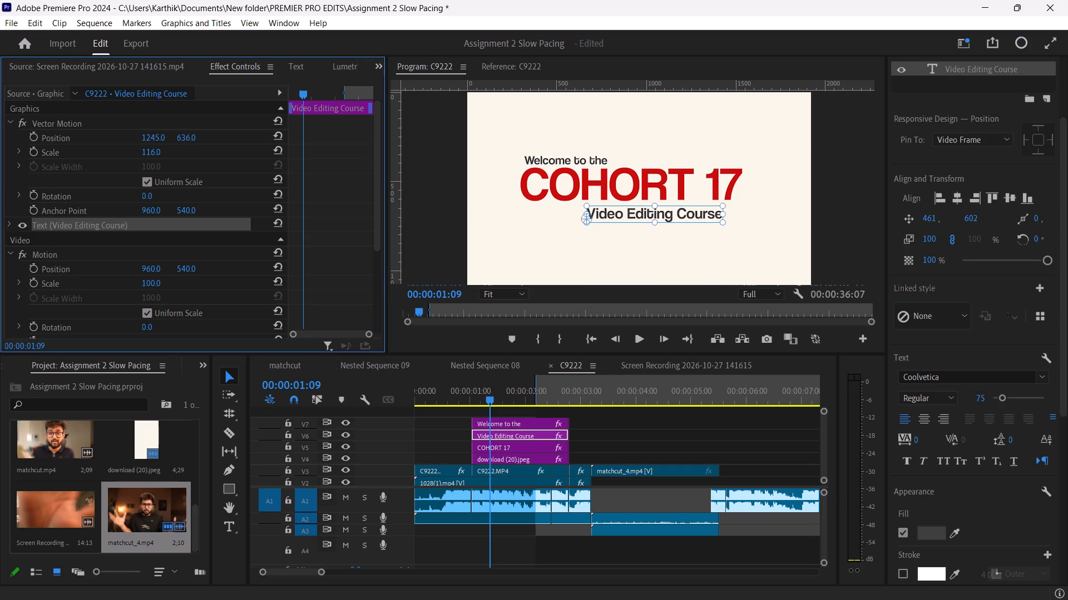
{"action": "left_click_drag", "start_coordinate": [119, 139], "coordinate": [117, 140]}
{"action": "left_click_drag", "start_coordinate": [157, 135], "coordinate": [211, 141]}
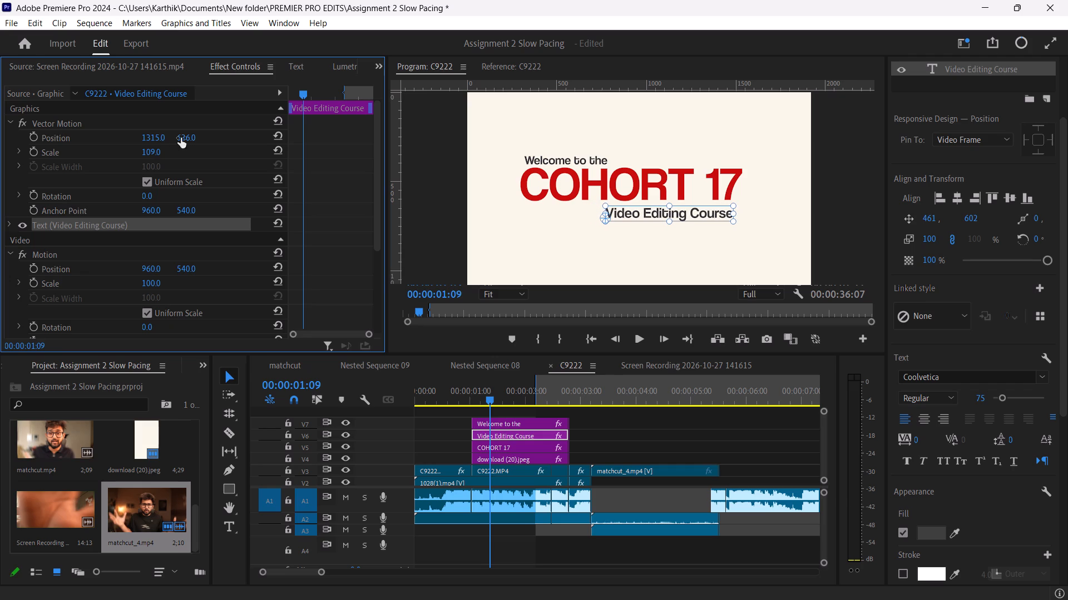
{"action": "left_click_drag", "start_coordinate": [194, 134], "coordinate": [199, 158]}
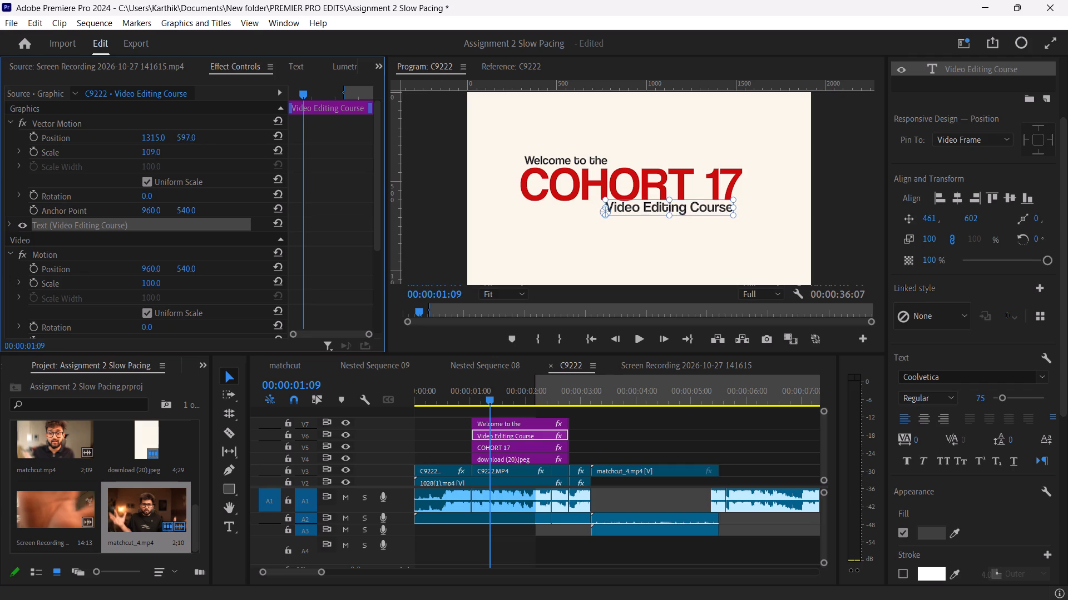
{"action": "left_click_drag", "start_coordinate": [199, 158], "coordinate": [197, 158]}
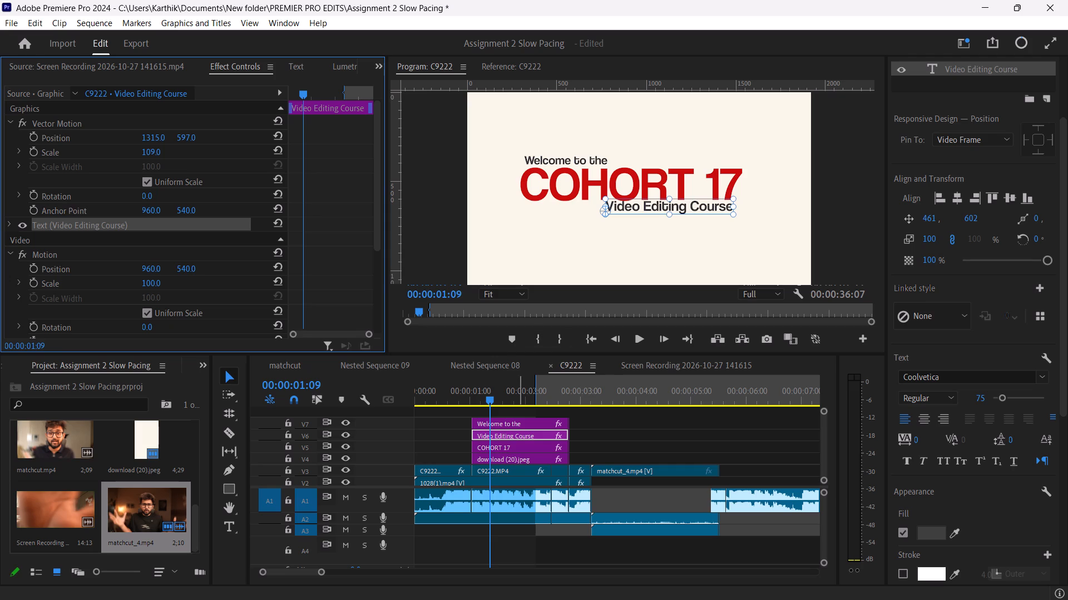
{"action": "left_click", "coordinate": [445, 417]}
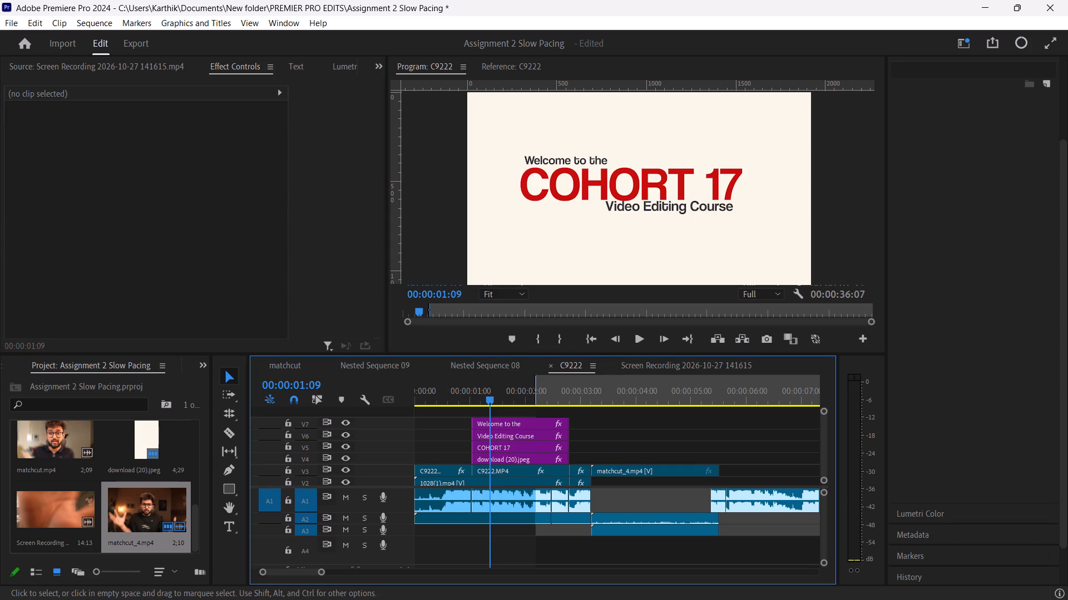
{"action": "left_click", "coordinate": [533, 434]}
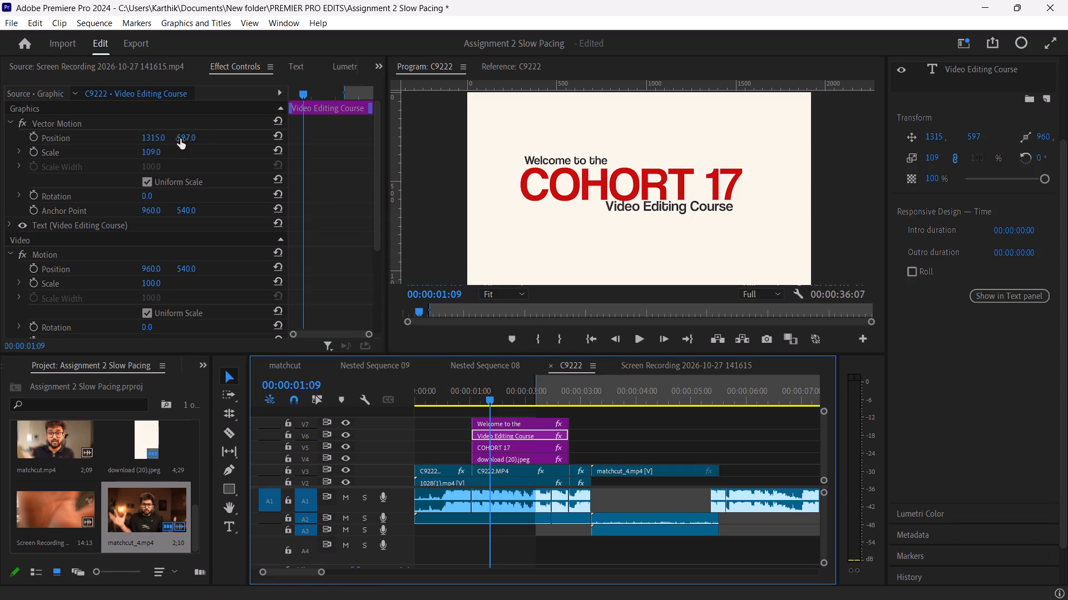
{"action": "left_click_drag", "start_coordinate": [184, 136], "coordinate": [226, 159]}
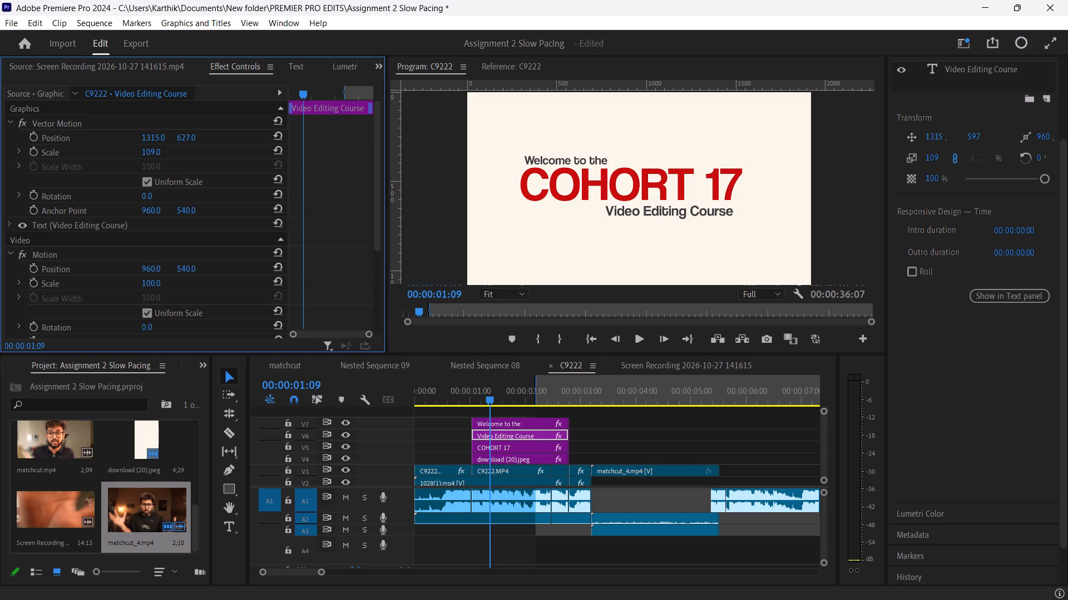
{"action": "left_click_drag", "start_coordinate": [226, 159], "coordinate": [228, 162]}
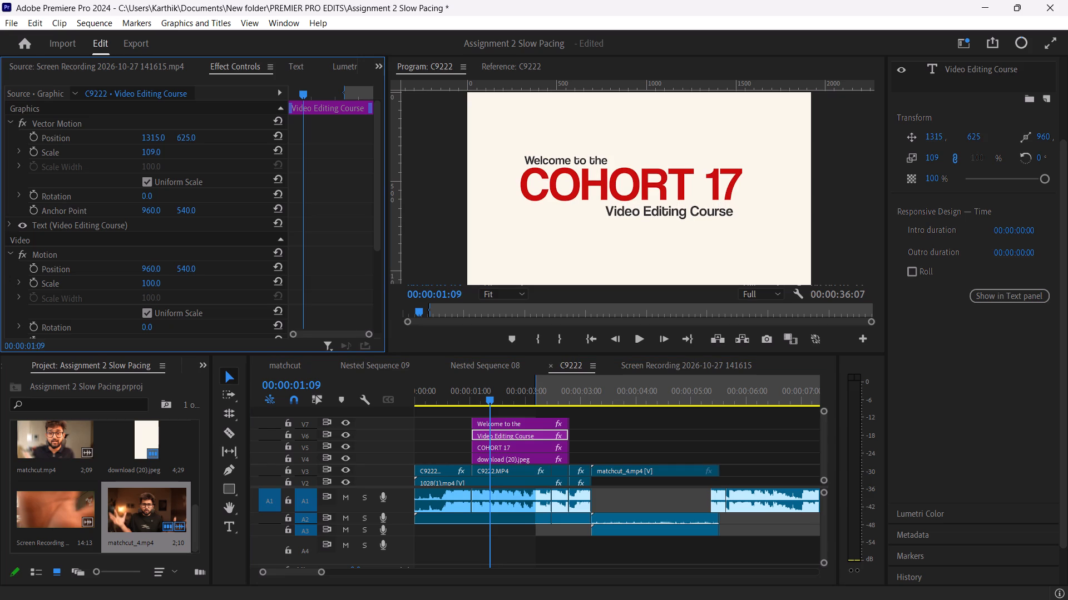
Switch to the YouTube tutorial, watch on into the Arranging composition section, skipping ahead, and pause it at 2:43.
{"action": "left_click", "coordinate": [648, 589]}
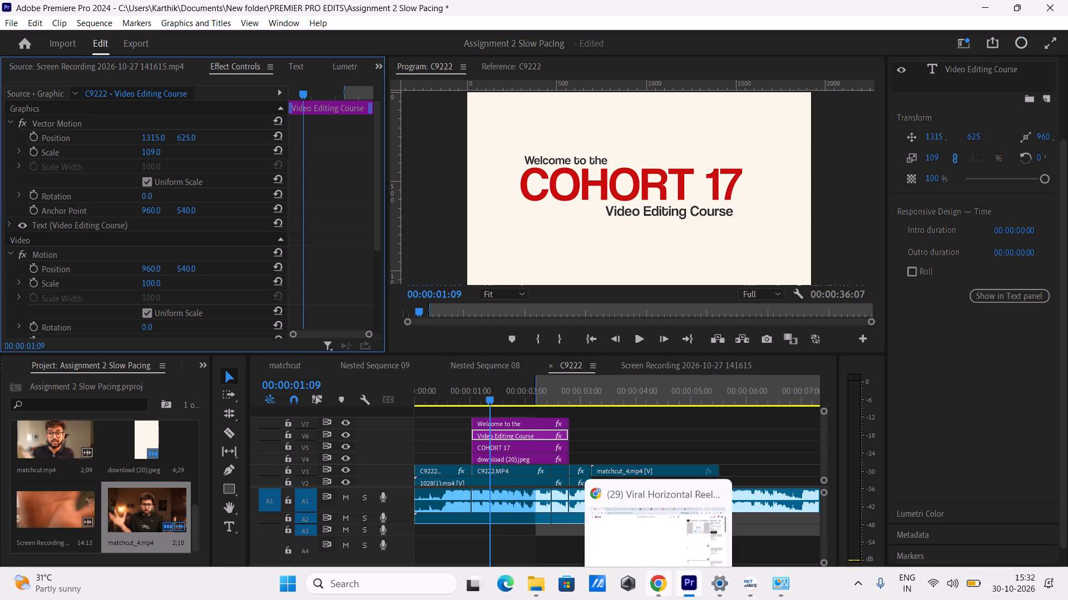
{"action": "left_click", "coordinate": [377, 215]}
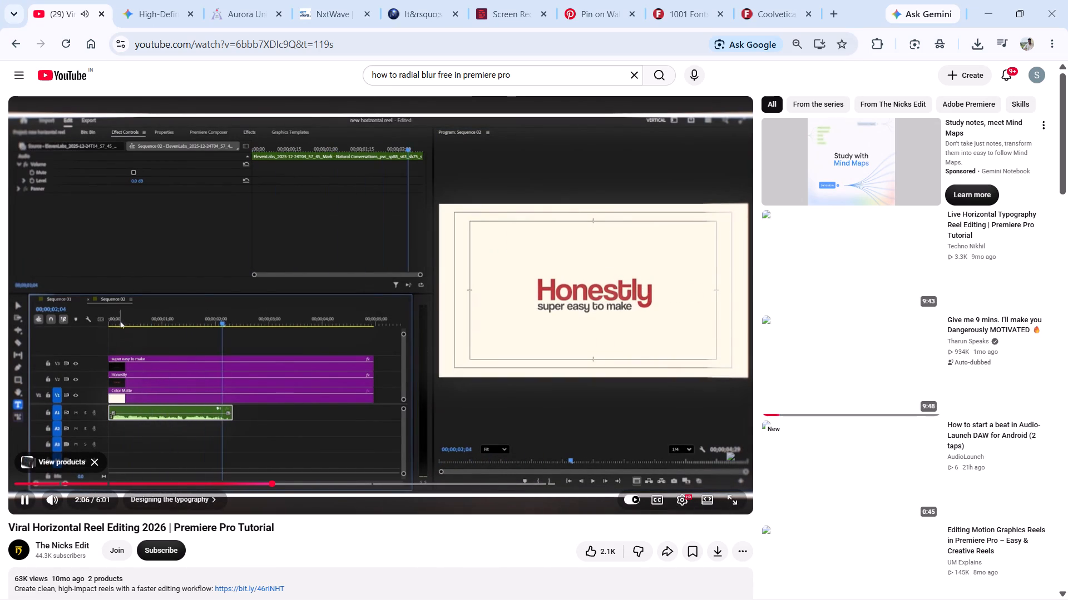
{"action": "key", "text": "Right"}
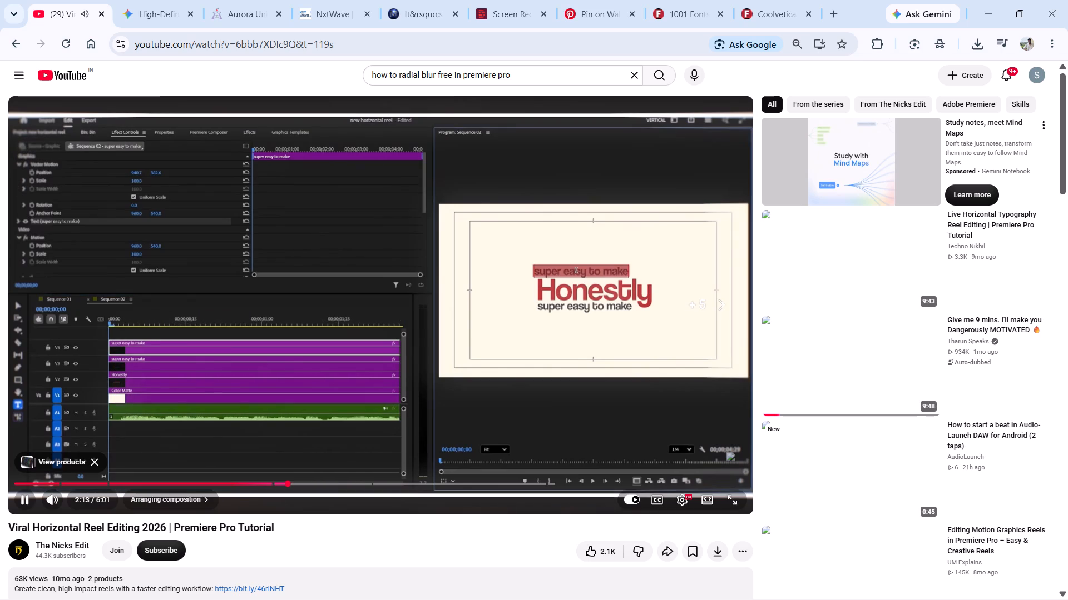
{"action": "key", "text": "Right"}
{"action": "key", "text": "Right"}
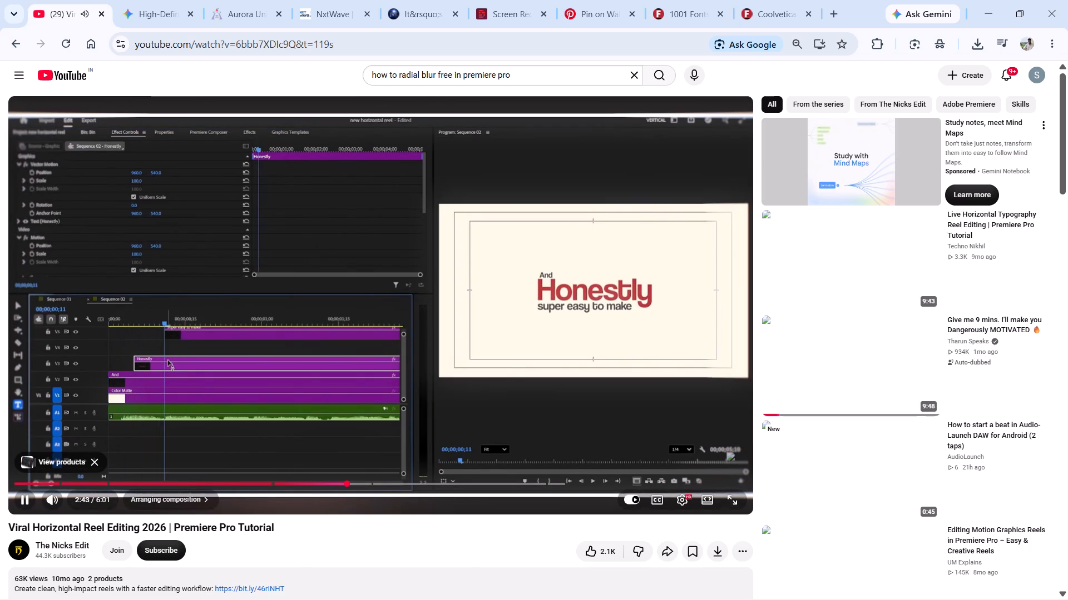
{"action": "key", "text": "space"}
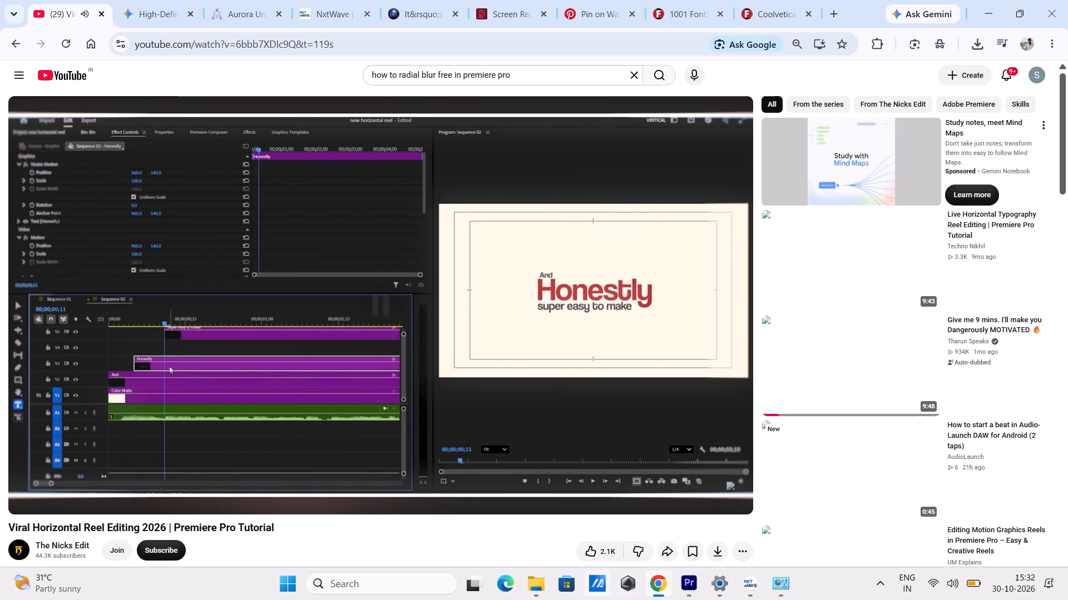
In Premiere Pro, play the title card to find the text's cue, split "Video Editing Course" at 00:00:01:17 and delete its earlier part.
{"action": "left_click", "coordinate": [680, 585]}
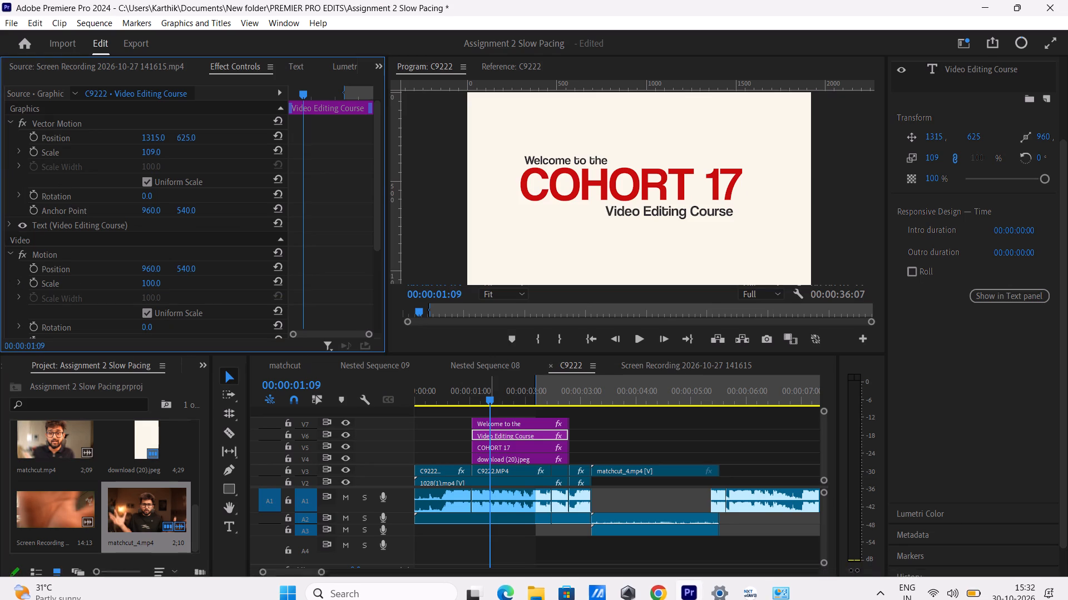
{"action": "left_click_drag", "start_coordinate": [319, 570], "coordinate": [302, 572]}
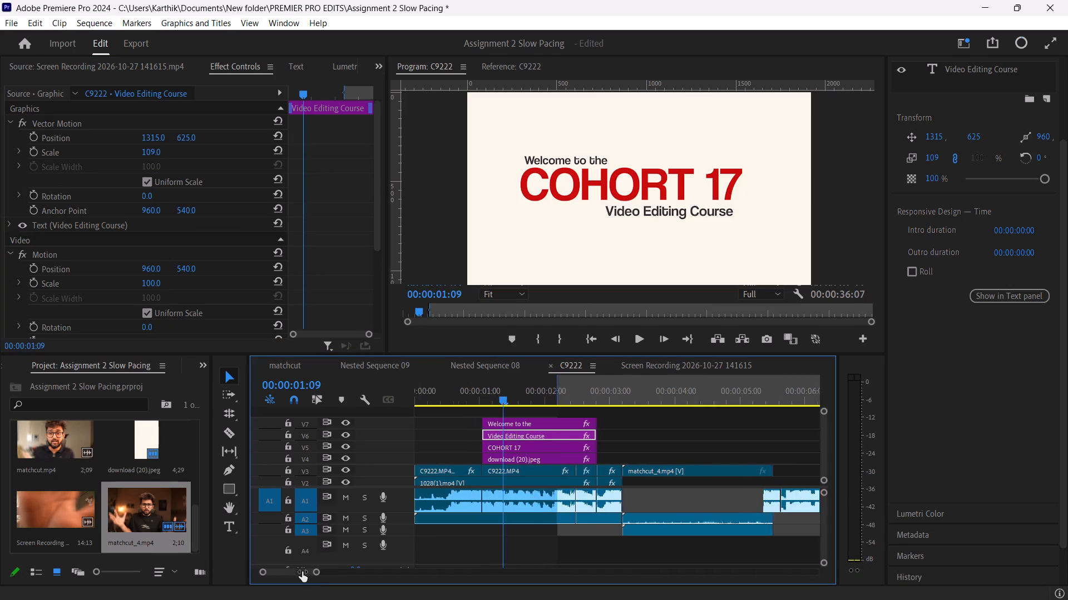
{"action": "left_click_drag", "start_coordinate": [302, 572], "coordinate": [303, 573]}
{"action": "left_click_drag", "start_coordinate": [613, 399], "coordinate": [594, 399]}
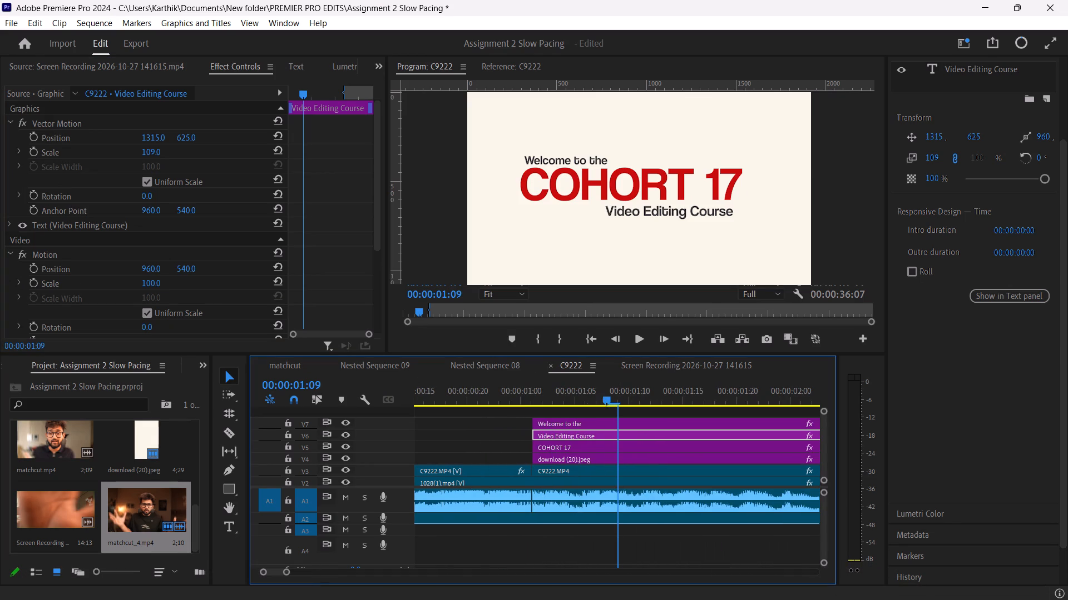
{"action": "left_click_drag", "start_coordinate": [594, 399], "coordinate": [500, 411]}
{"action": "key", "text": "space"}
{"action": "key", "text": "space"}
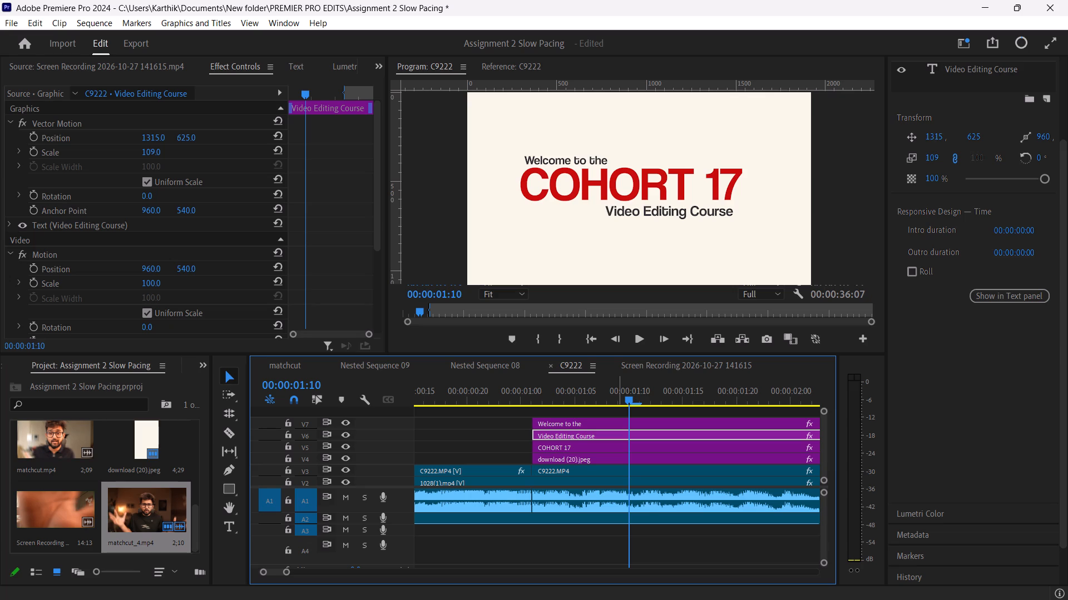
{"action": "key", "text": "space"}
{"action": "key", "text": "space"}
{"action": "key", "text": "space"}
{"action": "key", "text": "space"}
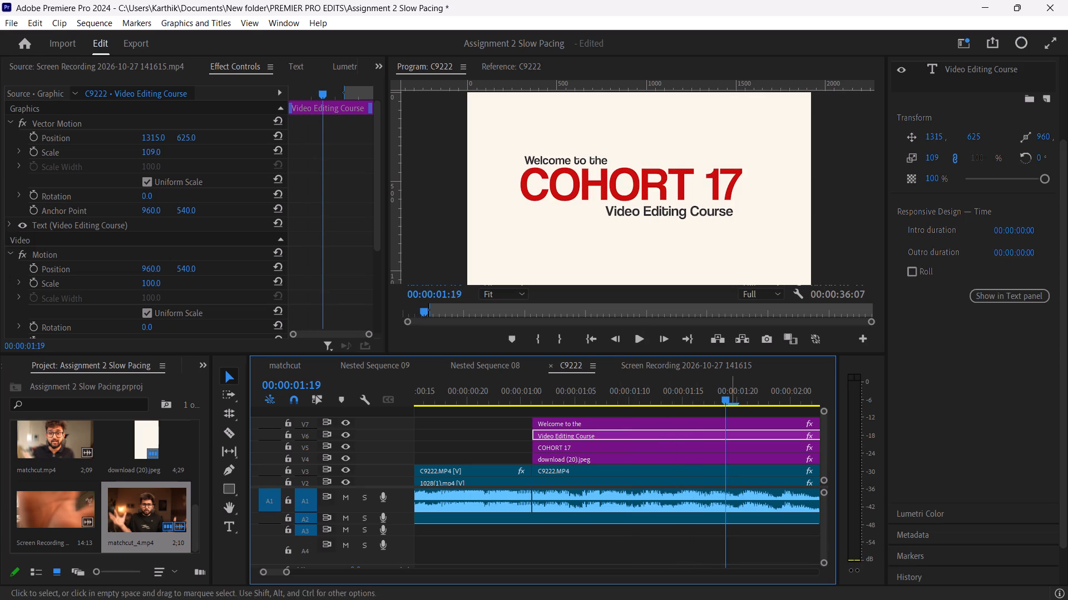
{"action": "left_click_drag", "start_coordinate": [725, 400], "coordinate": [680, 399]}
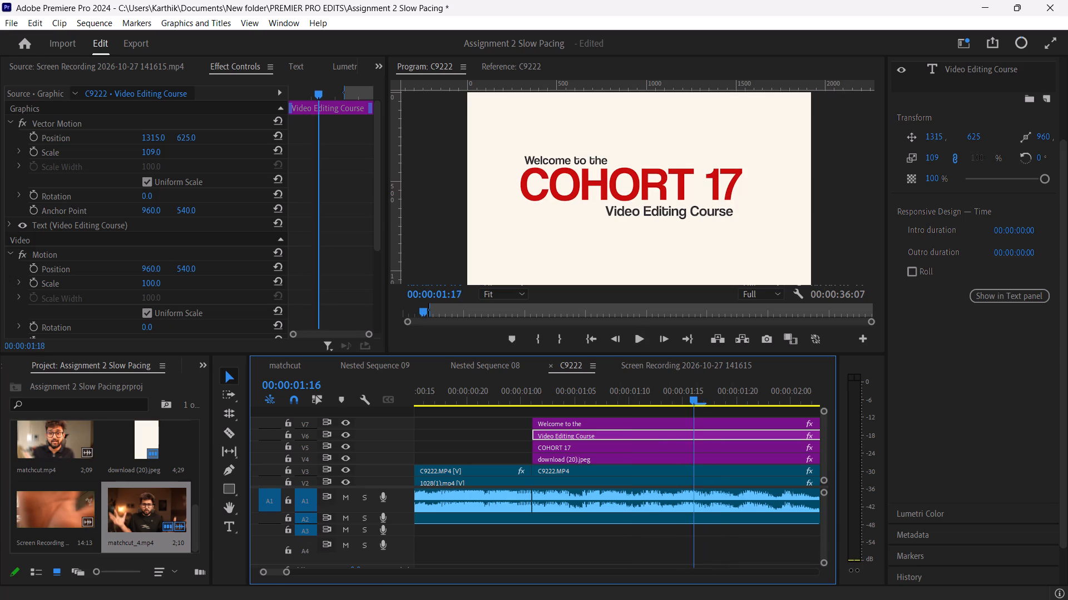
{"action": "left_click_drag", "start_coordinate": [680, 399], "coordinate": [676, 396]}
{"action": "key", "text": "space"}
{"action": "key", "text": "space"}
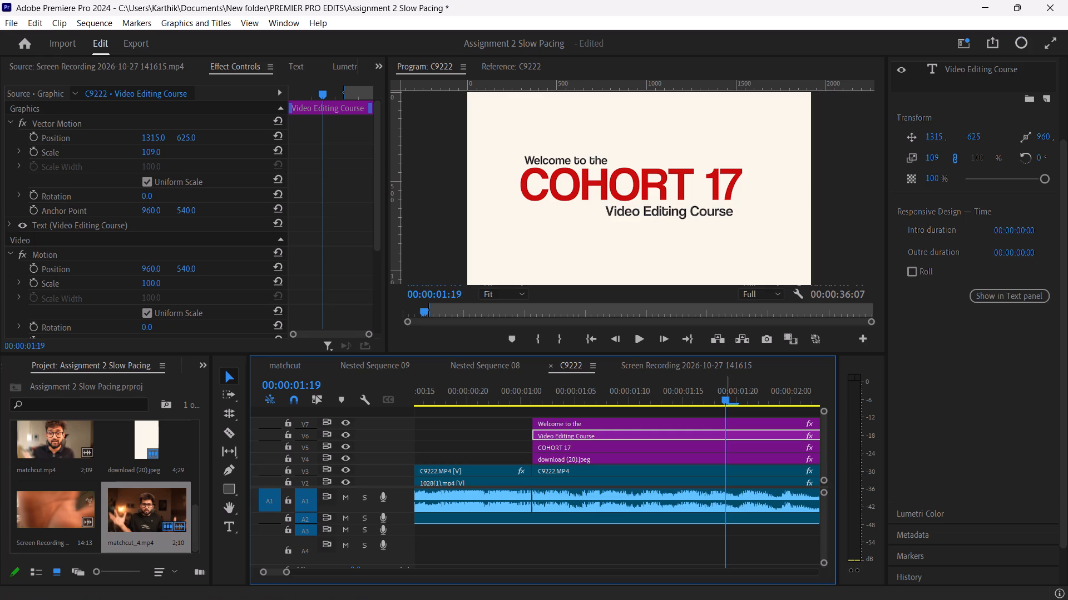
{"action": "left_click_drag", "start_coordinate": [728, 394], "coordinate": [709, 415]}
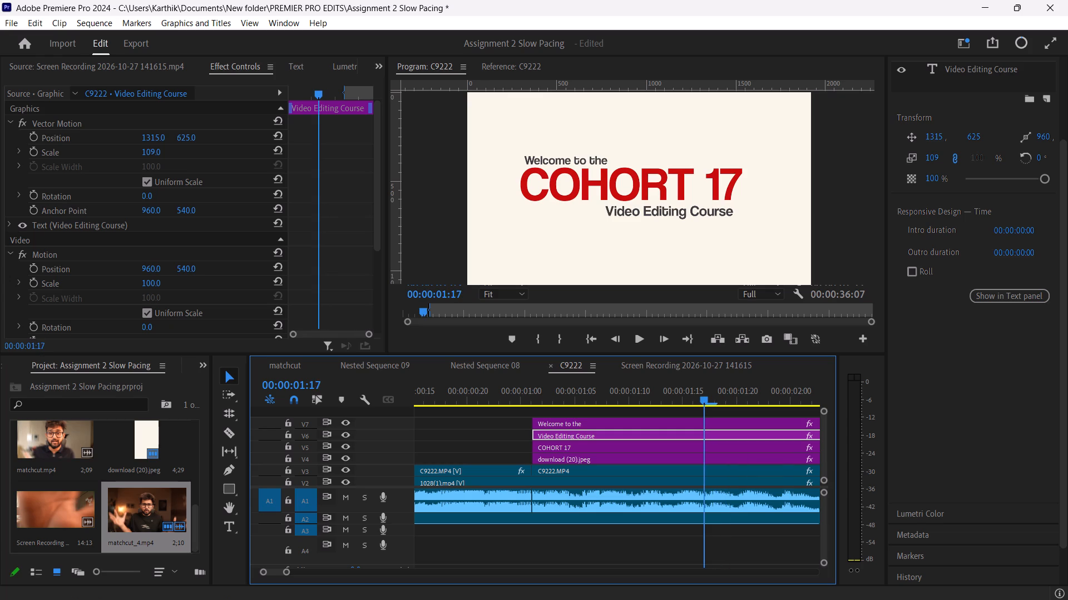
{"action": "left_click_drag", "start_coordinate": [709, 415], "coordinate": [715, 422]}
{"action": "key", "text": "Left"}
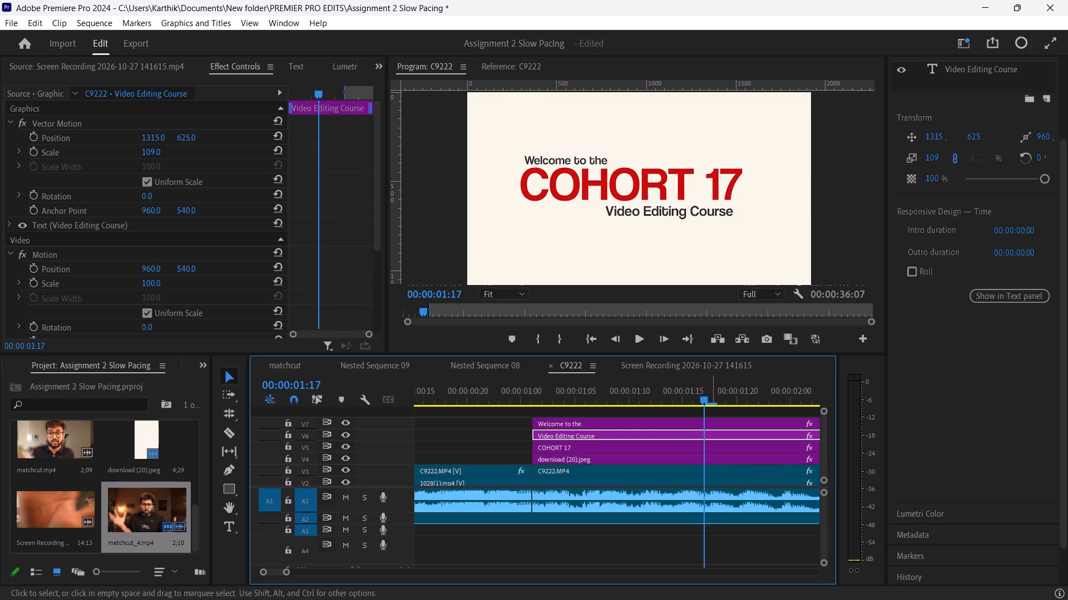
{"action": "key", "text": "c"}
{"action": "left_click", "coordinate": [670, 434]}
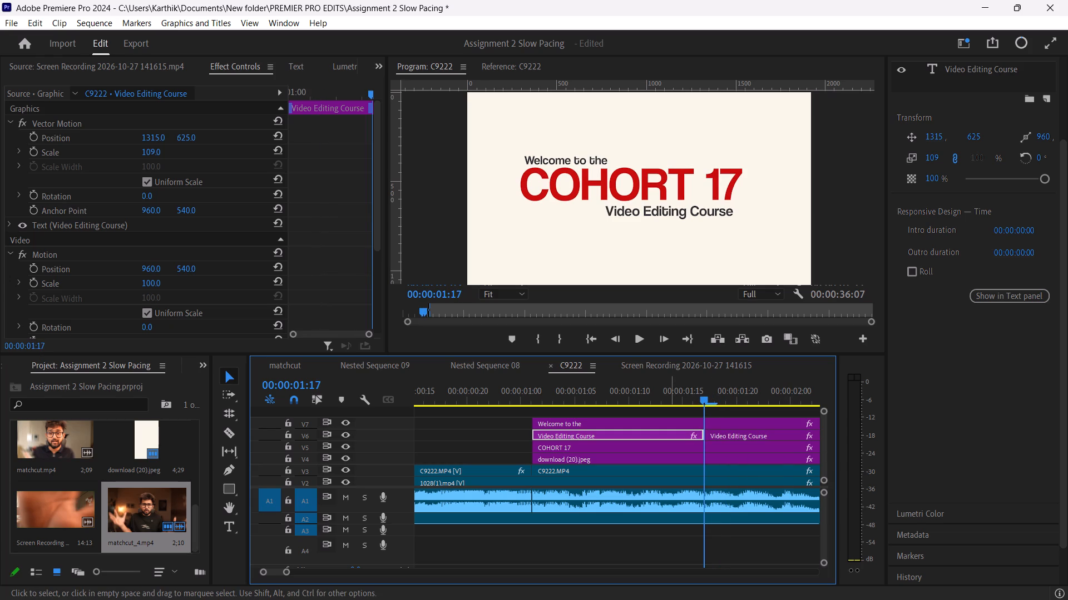
{"action": "key", "text": "BackSpace"}
Play through the title card and split the background image, COHORT 17, "Video Editing Course" and "Welcome to the" clips at 00:00:02:12.
{"action": "left_click_drag", "start_coordinate": [699, 396], "coordinate": [508, 375]}
{"action": "key", "text": "space"}
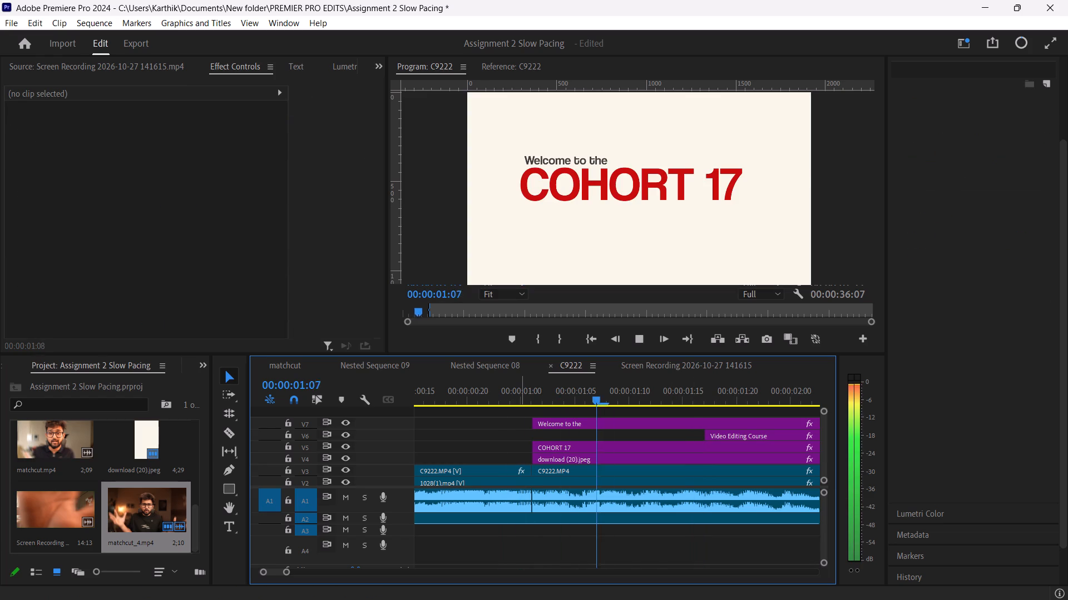
{"action": "key", "text": "space"}
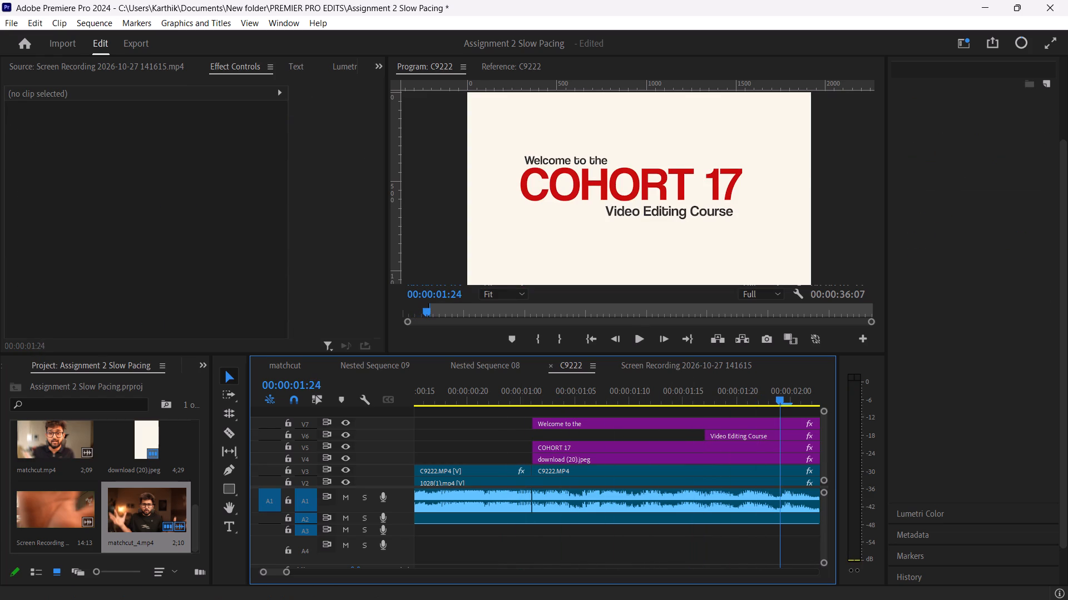
{"action": "key", "text": "space"}
{"action": "key", "text": "space"}
{"action": "key", "text": "space"}
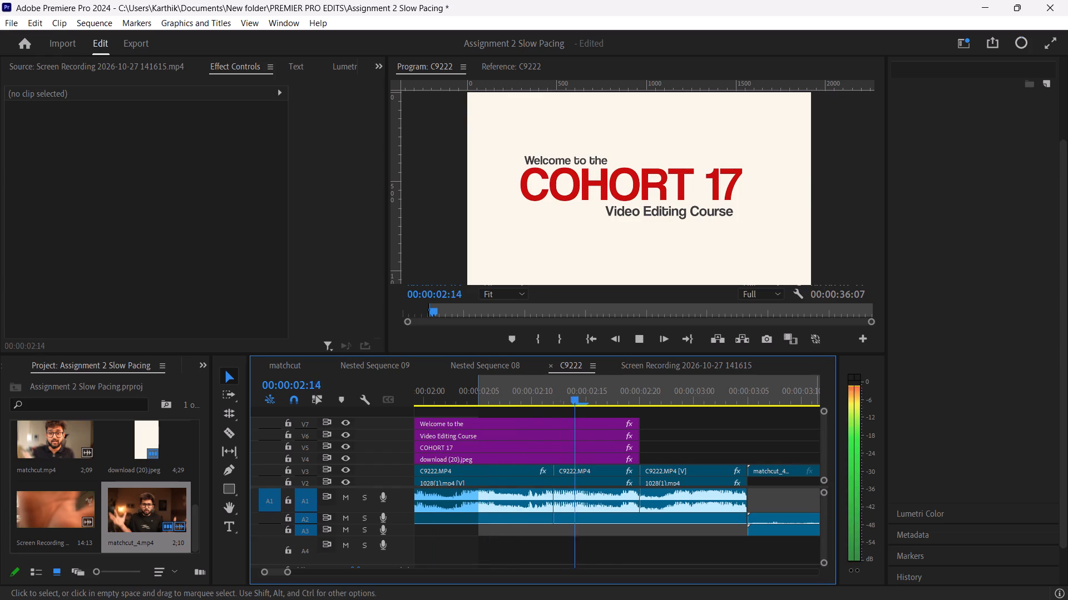
{"action": "key", "text": "space"}
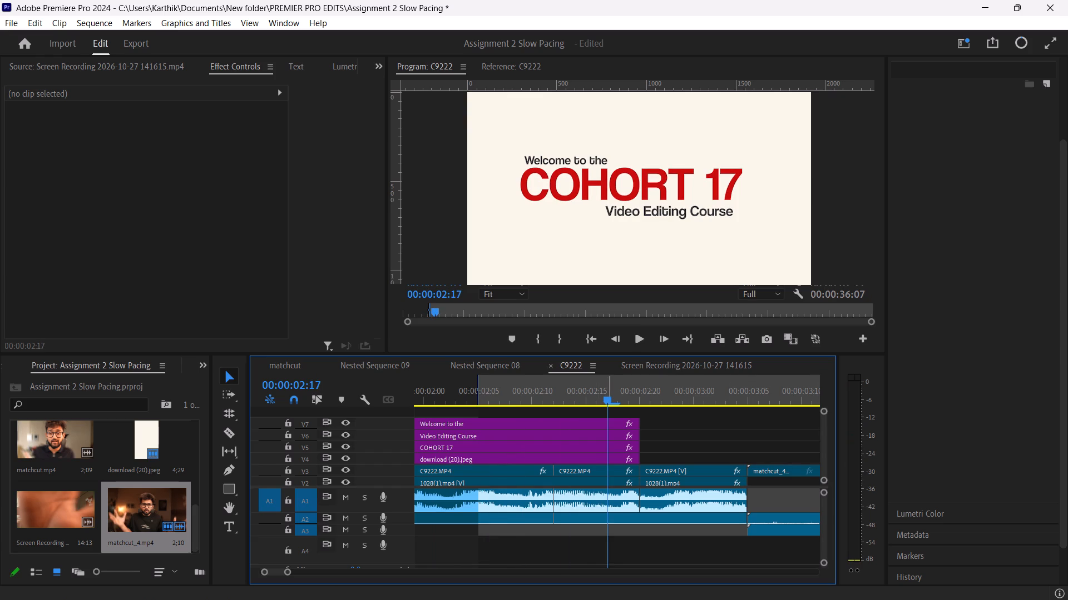
{"action": "left_click_drag", "start_coordinate": [606, 393], "coordinate": [550, 401]}
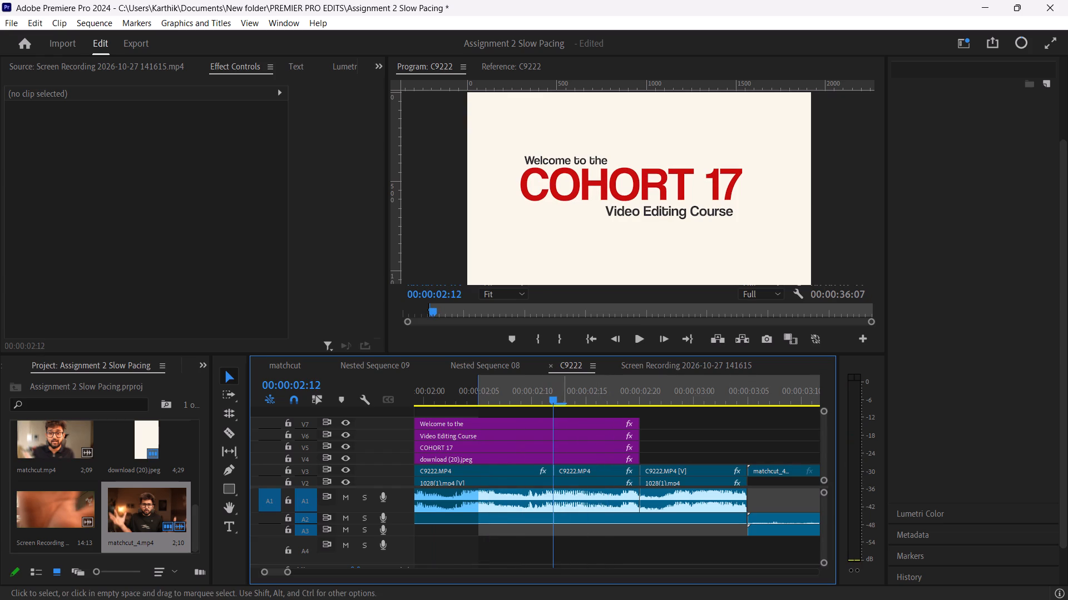
{"action": "key", "text": "c"}
{"action": "key", "text": "c"}
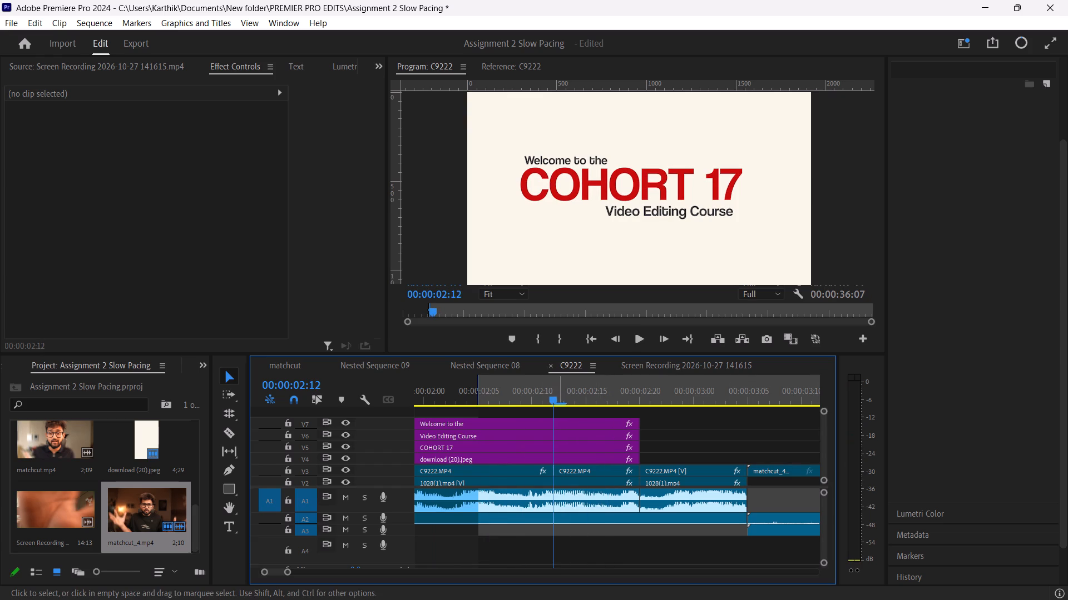
{"action": "left_click", "coordinate": [560, 457]}
{"action": "key", "text": "c"}
{"action": "left_click", "coordinate": [566, 444]}
{"action": "key", "text": "c"}
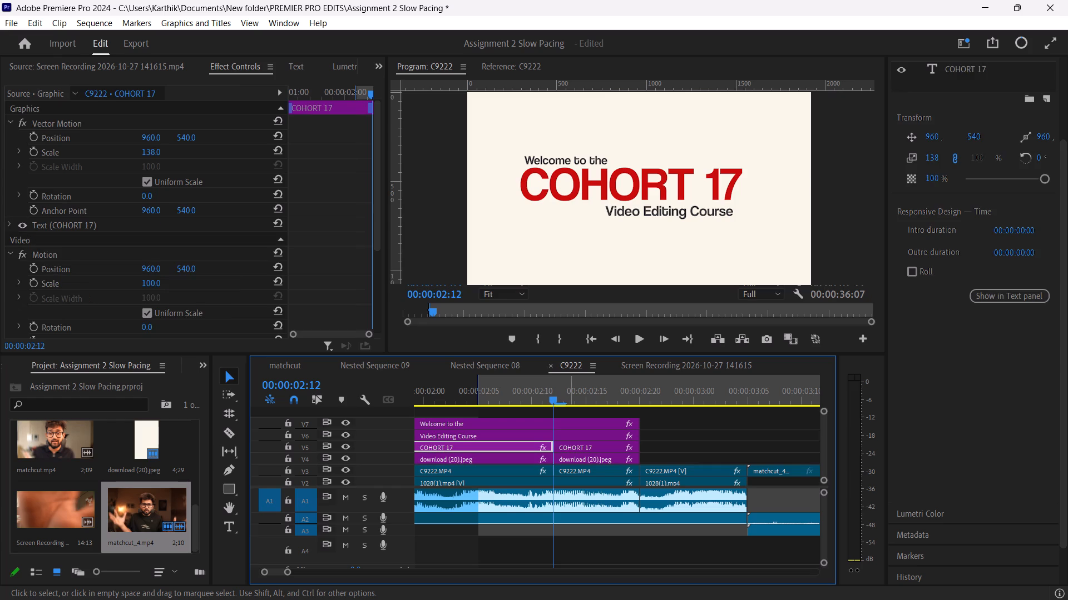
{"action": "left_click", "coordinate": [570, 432]}
{"action": "key", "text": "c"}
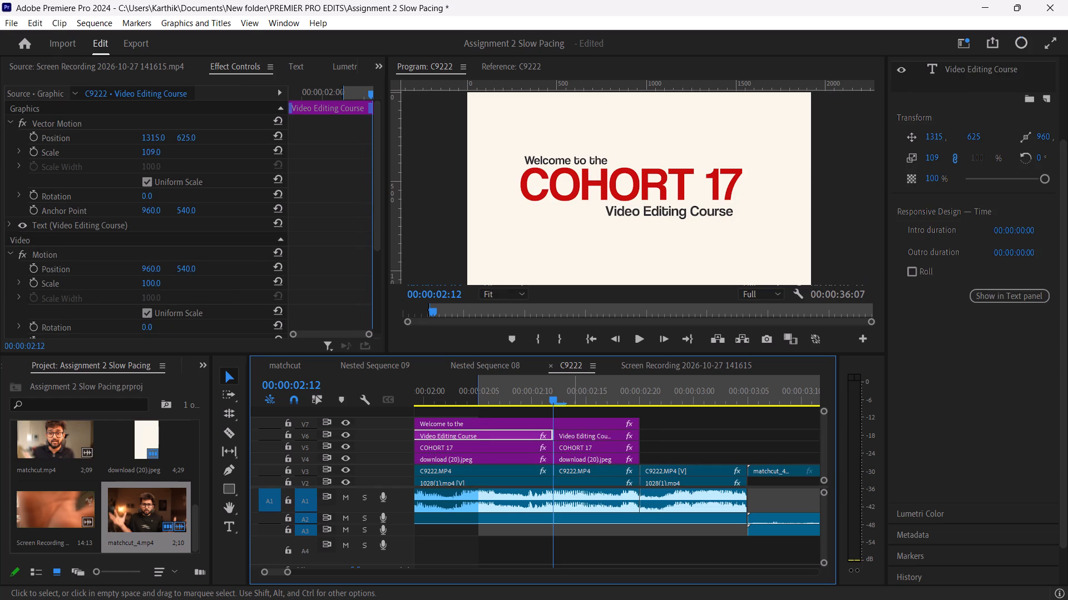
{"action": "left_click", "coordinate": [573, 424]}
{"action": "key", "text": "c"}
Delete the "Video Editing Course" and "Welcome to the" segments after the 00:00:02:12 cut.
{"action": "left_click", "coordinate": [587, 430]}
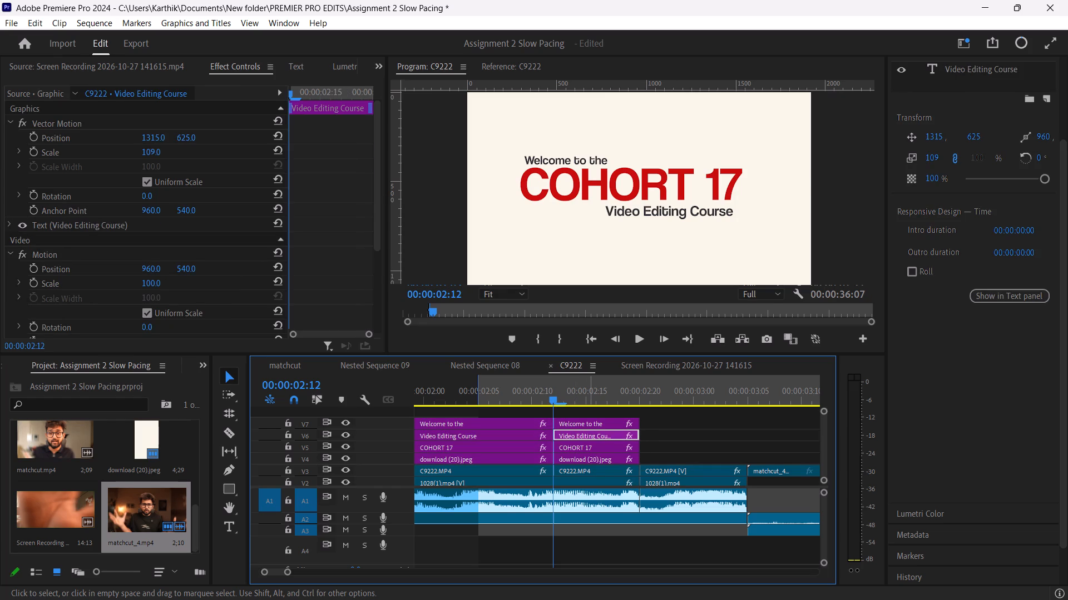
{"action": "key", "text": "BackSpace"}
{"action": "left_click", "coordinate": [596, 426]}
{"action": "key", "text": "BackSpace"}
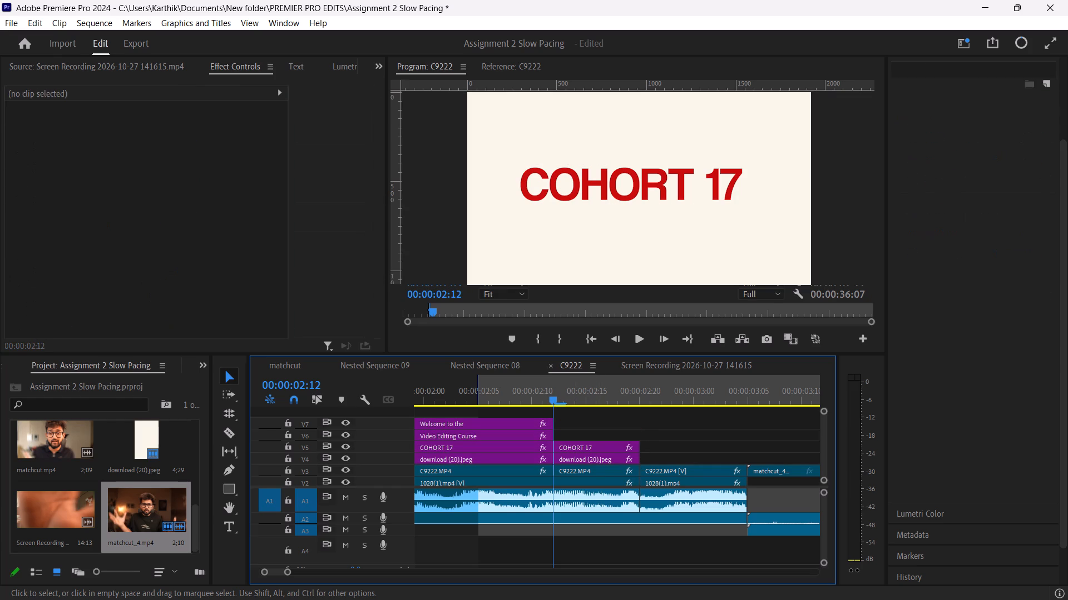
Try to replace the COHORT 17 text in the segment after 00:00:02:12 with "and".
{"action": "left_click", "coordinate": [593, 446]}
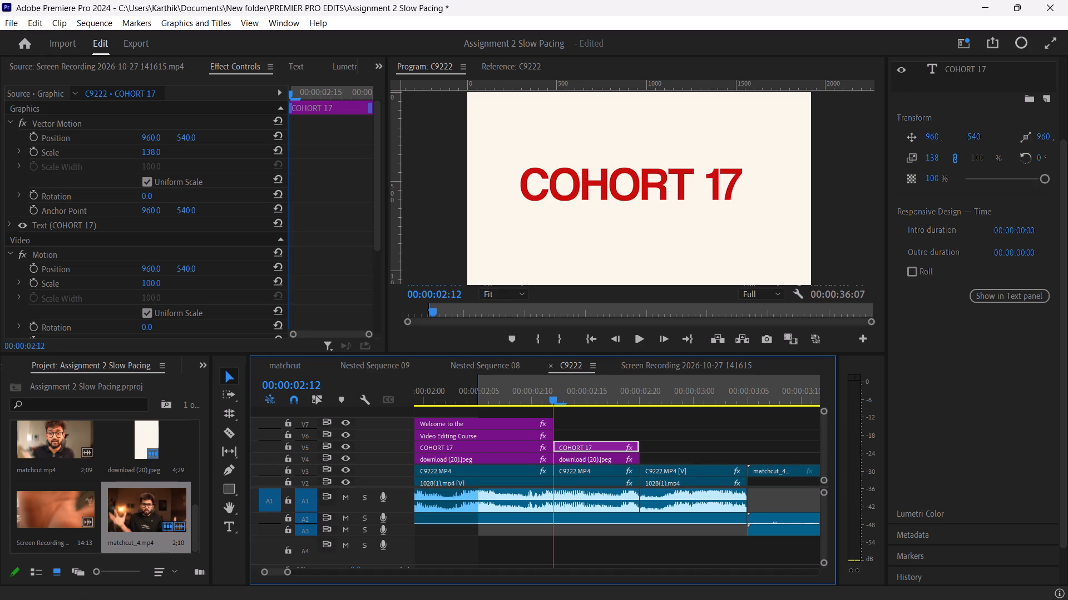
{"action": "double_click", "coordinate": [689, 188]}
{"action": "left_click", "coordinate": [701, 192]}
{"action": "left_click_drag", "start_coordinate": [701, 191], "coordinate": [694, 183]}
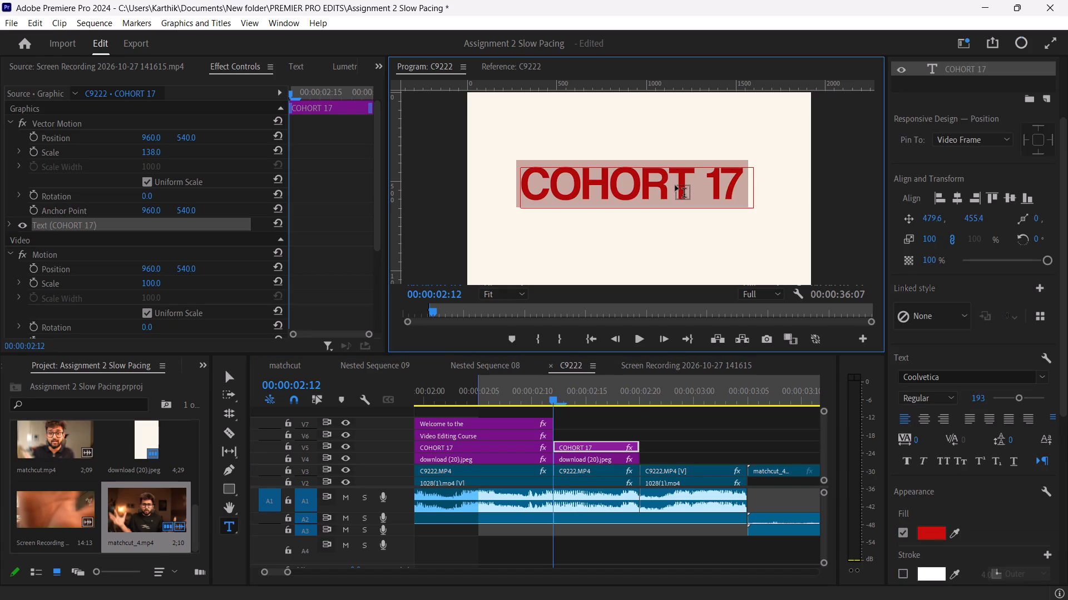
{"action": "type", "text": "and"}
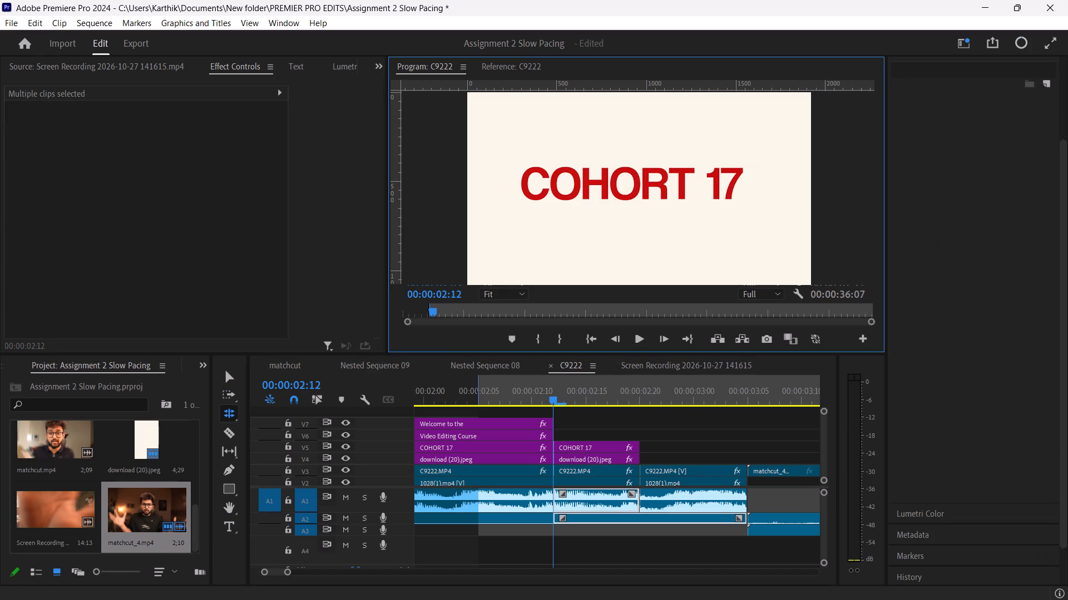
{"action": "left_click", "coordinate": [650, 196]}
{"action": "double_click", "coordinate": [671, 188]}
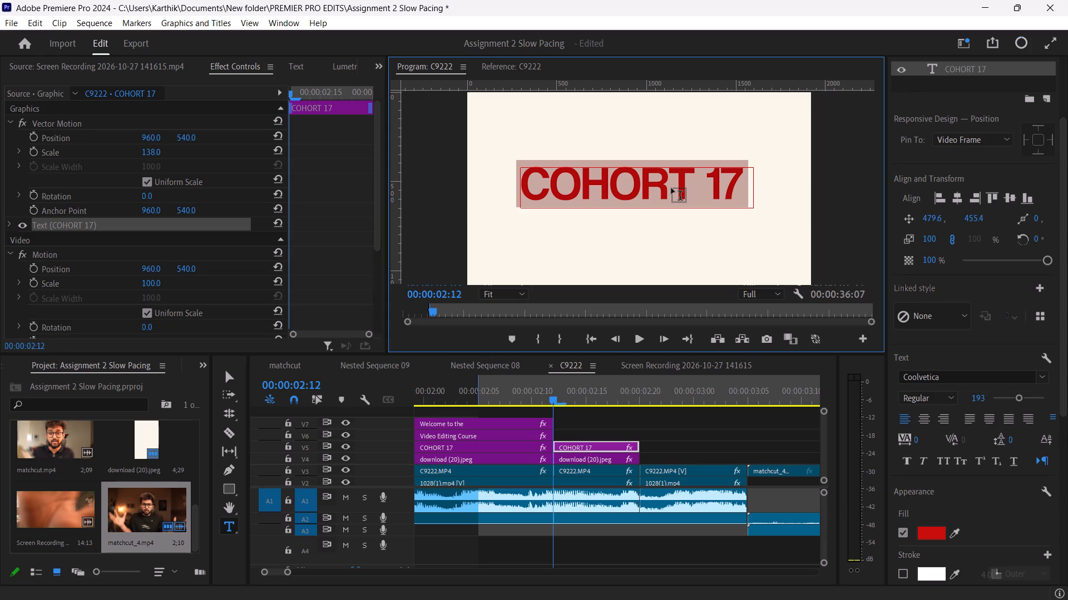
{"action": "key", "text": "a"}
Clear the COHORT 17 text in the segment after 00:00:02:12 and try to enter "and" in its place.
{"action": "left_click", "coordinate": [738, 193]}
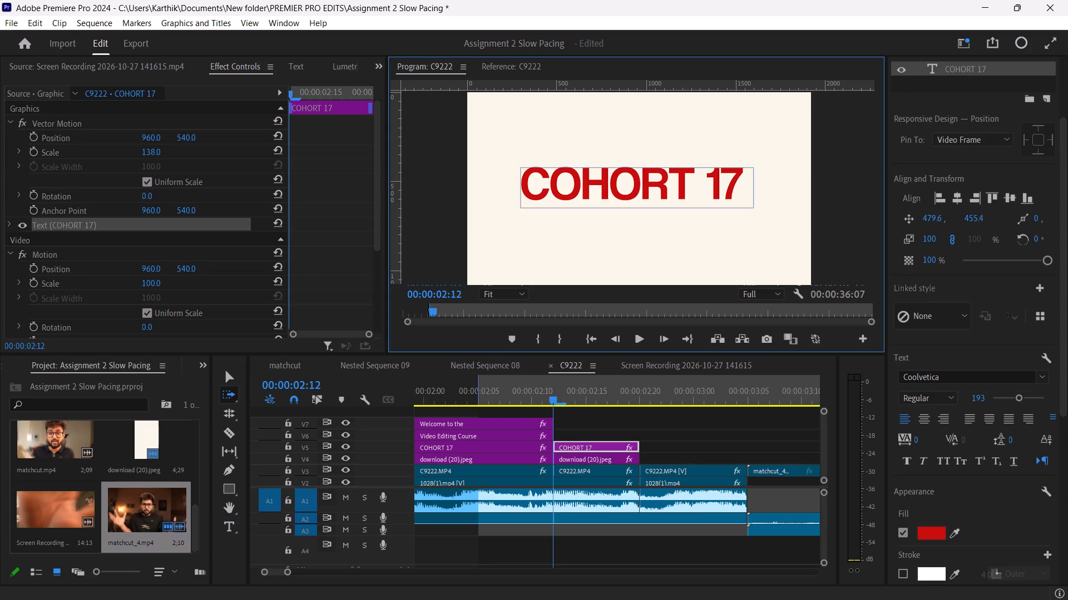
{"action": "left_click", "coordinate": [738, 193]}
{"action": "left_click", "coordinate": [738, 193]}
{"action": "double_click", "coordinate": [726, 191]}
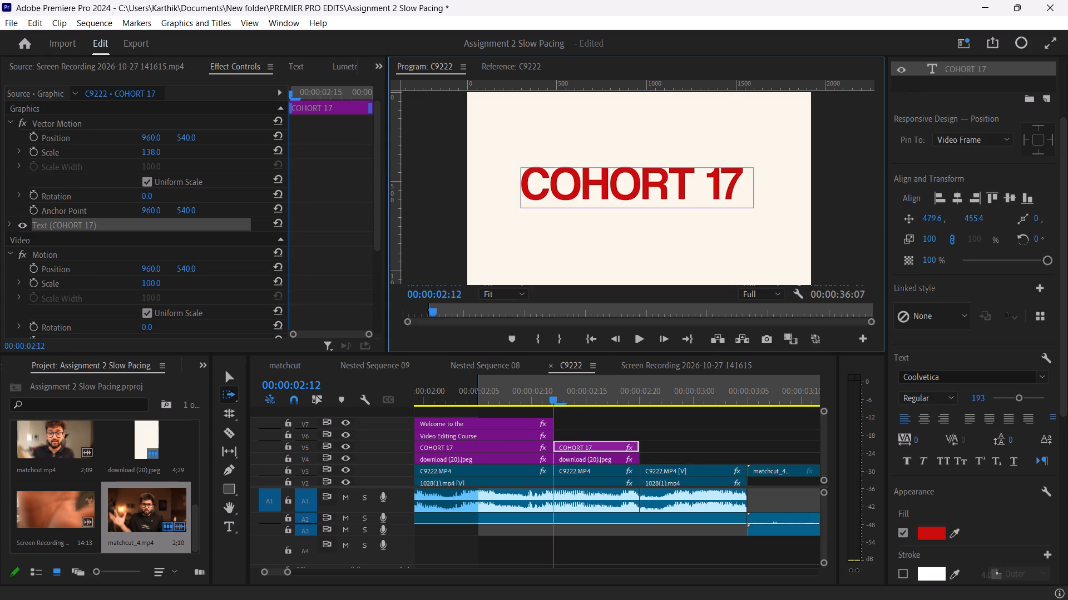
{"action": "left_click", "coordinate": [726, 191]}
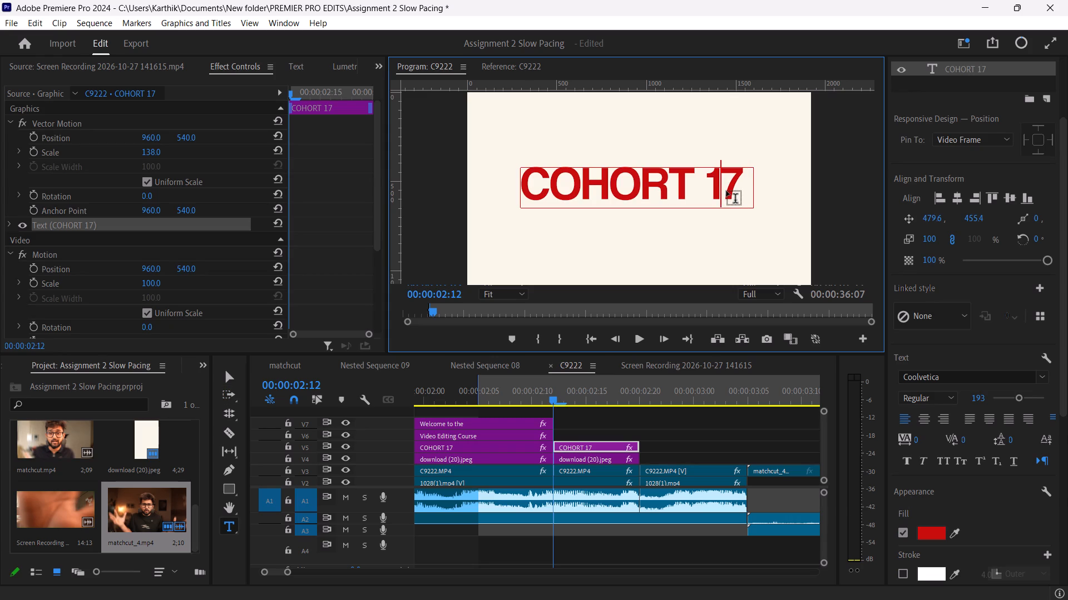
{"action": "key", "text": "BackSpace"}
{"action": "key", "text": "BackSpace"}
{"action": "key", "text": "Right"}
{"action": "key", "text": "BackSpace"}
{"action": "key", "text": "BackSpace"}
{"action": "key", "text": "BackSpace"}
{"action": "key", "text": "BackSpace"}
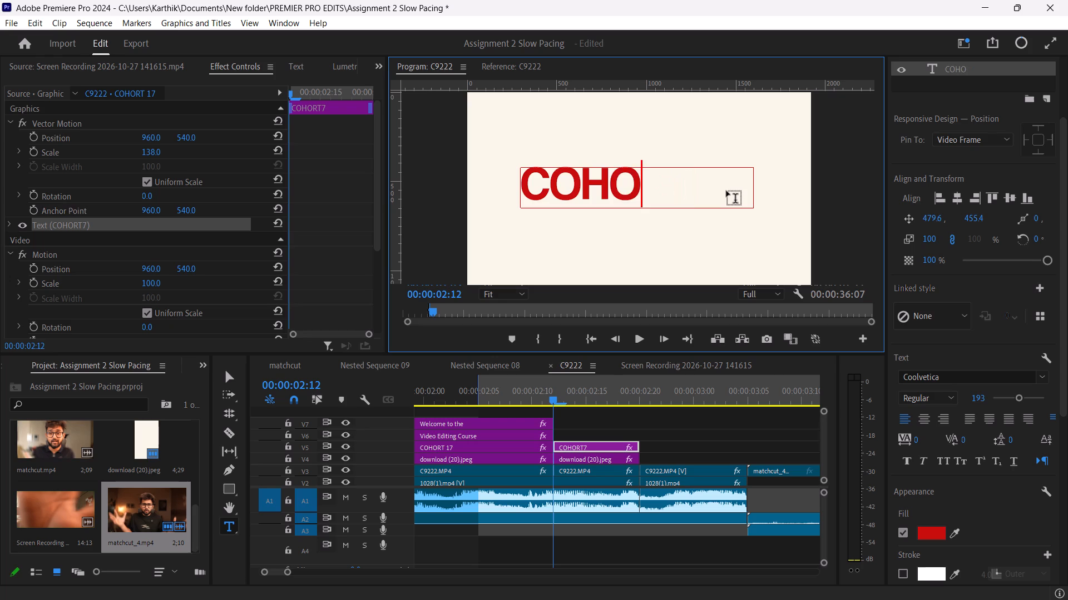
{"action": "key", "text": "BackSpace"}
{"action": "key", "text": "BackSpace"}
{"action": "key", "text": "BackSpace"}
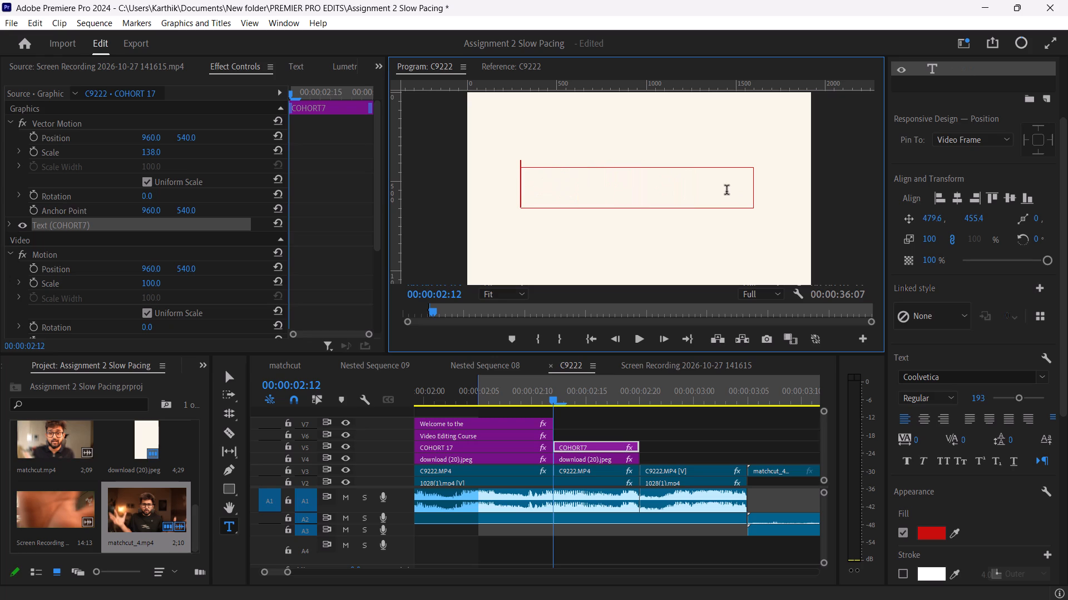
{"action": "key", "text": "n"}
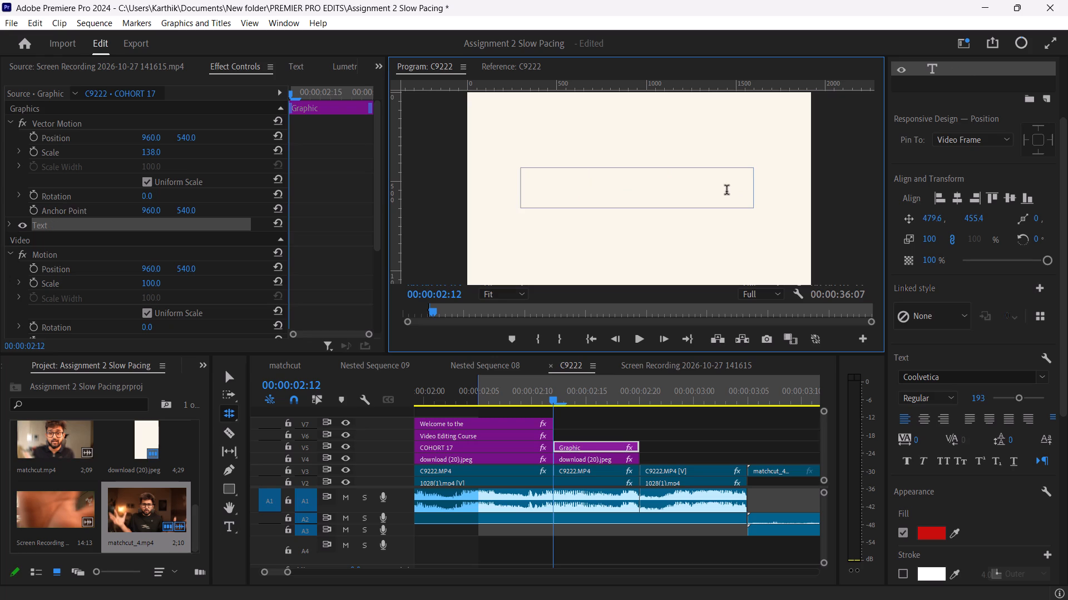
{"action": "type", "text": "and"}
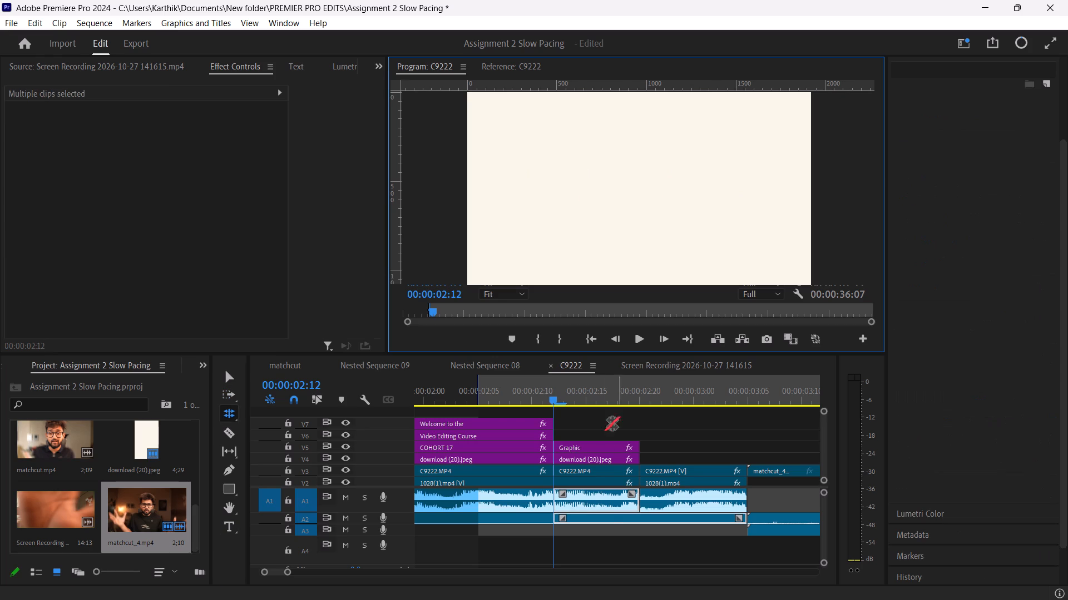
Try to enter text in the emptied graphic after 00:00:02:12, and delete that V5 clip.
{"action": "left_click", "coordinate": [234, 376]}
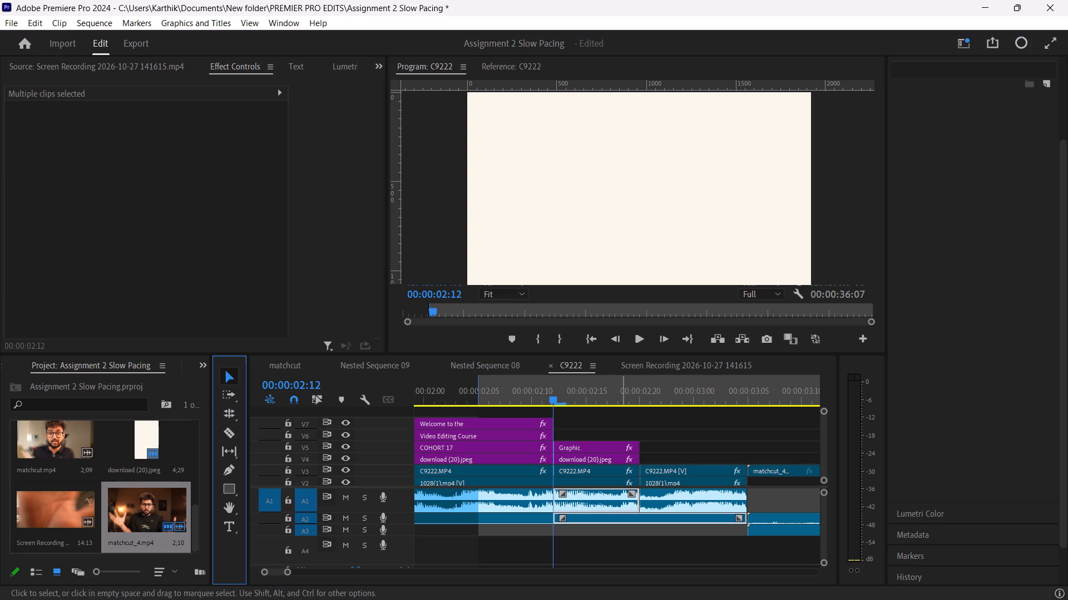
{"action": "left_click", "coordinate": [619, 449]}
{"action": "left_click", "coordinate": [593, 185]}
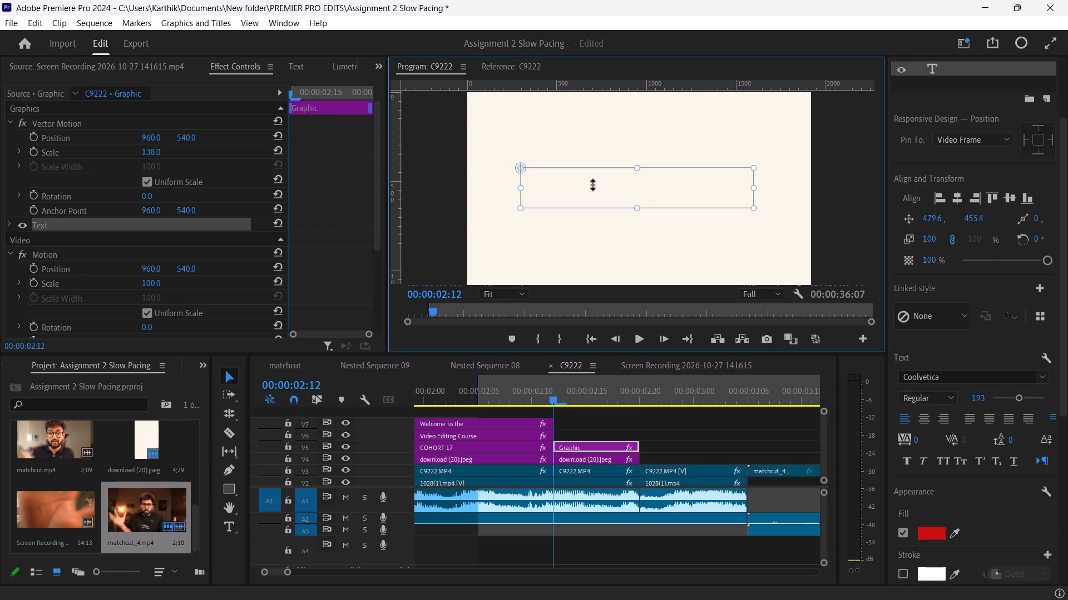
{"action": "key", "text": "a"}
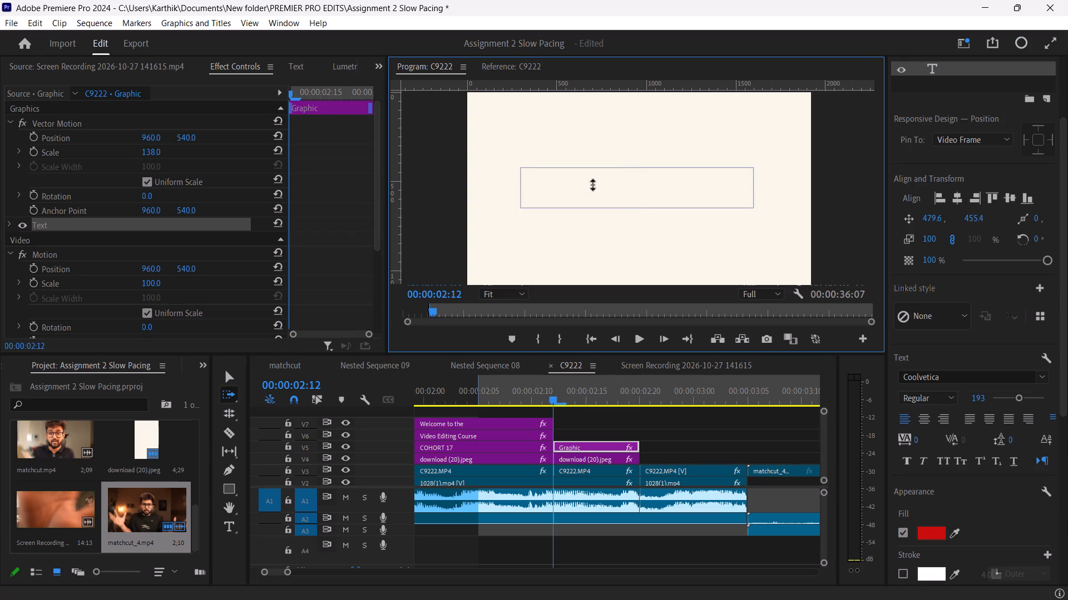
{"action": "key", "text": "BackSpace"}
{"action": "left_click", "coordinate": [225, 373]}
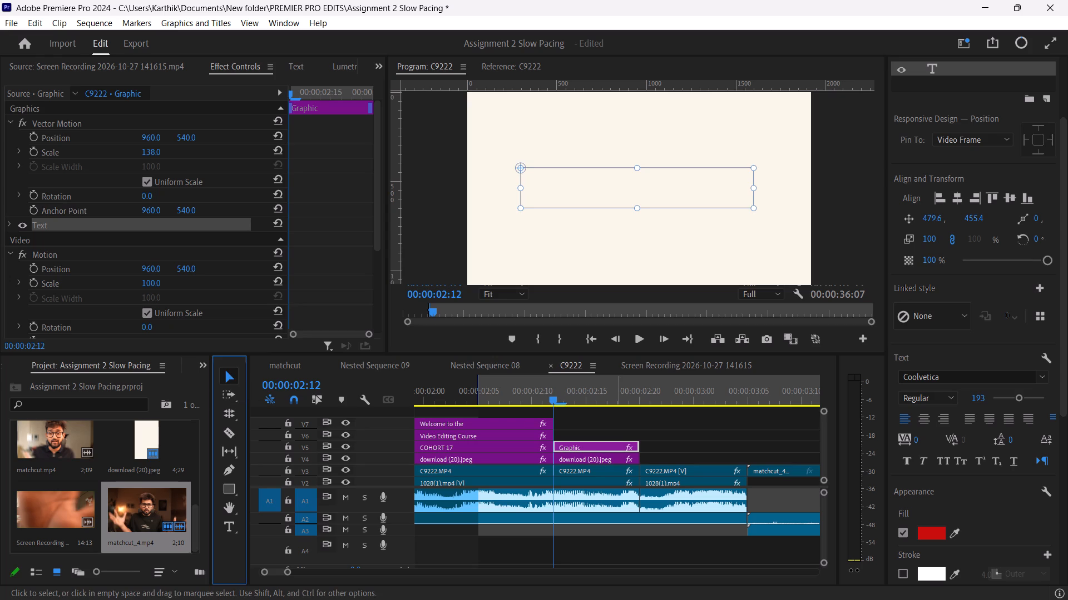
{"action": "key", "text": "BackSpace"}
{"action": "left_click", "coordinate": [621, 448]}
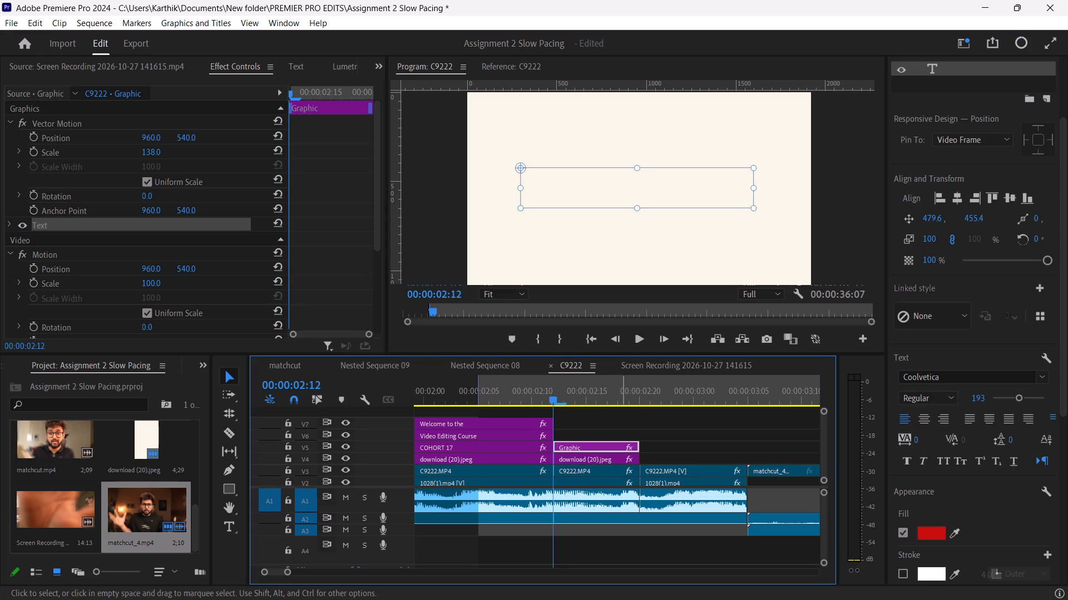
{"action": "key", "text": "BackSpace"}
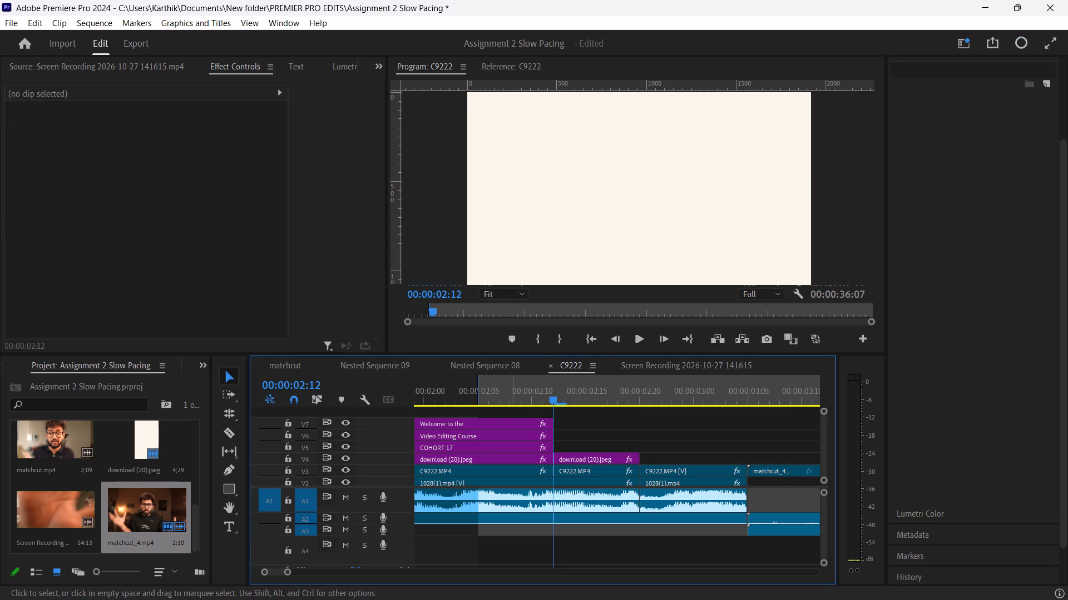
Extend COHORT 17 on V5 past 00:00:02:12, split it there, and lengthen the new segment to the background image's end at 00:00:02:20.
{"action": "left_click", "coordinate": [515, 446]}
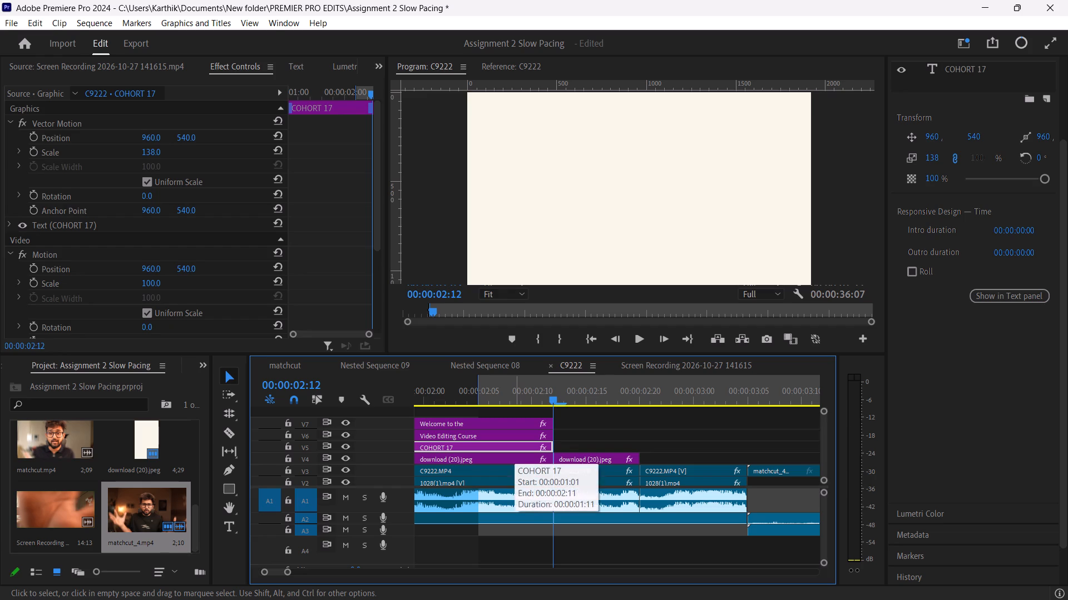
{"action": "left_click_drag", "start_coordinate": [515, 446], "coordinate": [686, 441], "text": "alt"}
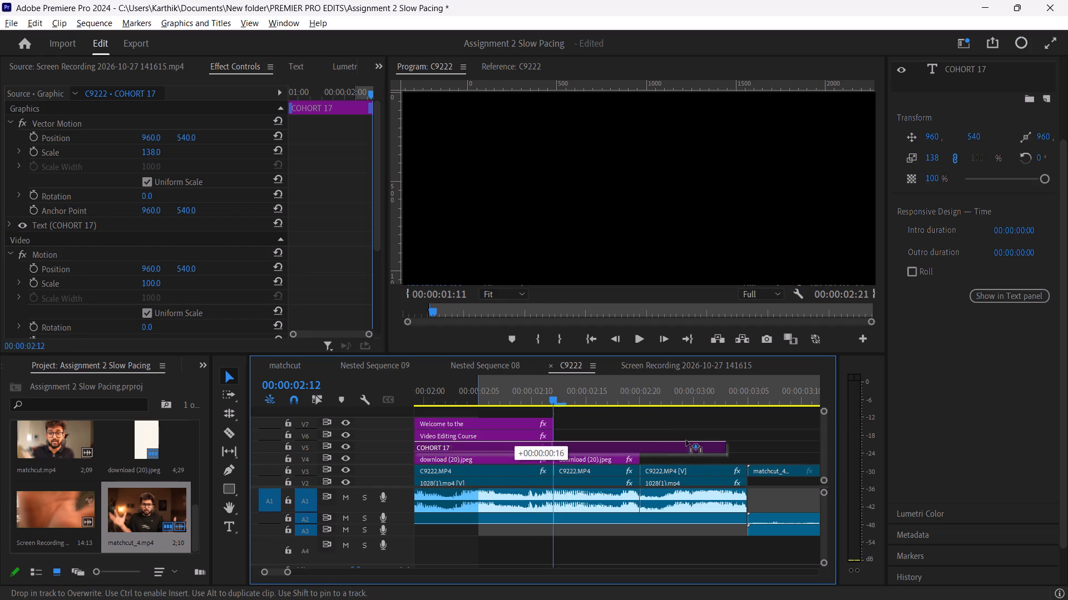
{"action": "left_click_drag", "start_coordinate": [686, 441], "coordinate": [578, 419], "text": "alt"}
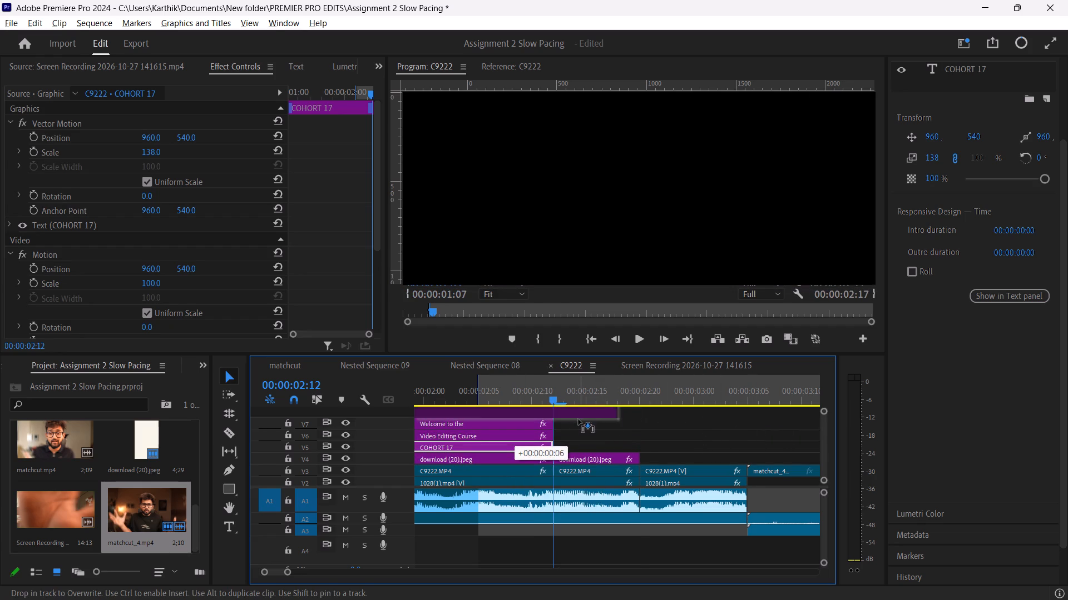
{"action": "left_click_drag", "start_coordinate": [578, 419], "coordinate": [581, 445], "text": "alt"}
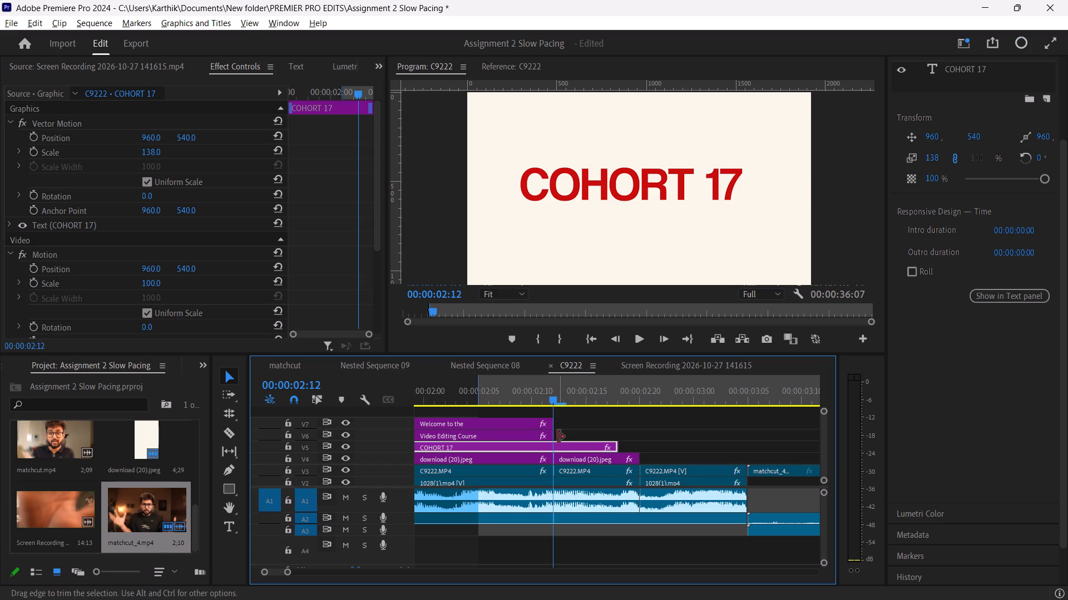
{"action": "key", "text": "c"}
{"action": "left_click", "coordinate": [590, 445]}
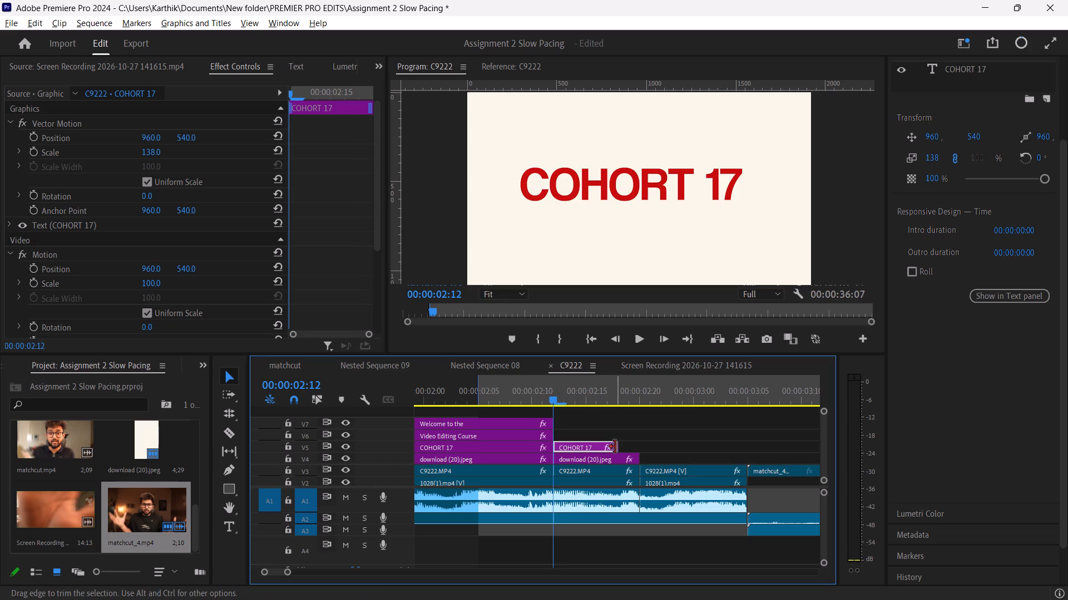
{"action": "left_click_drag", "start_coordinate": [616, 448], "coordinate": [635, 451]}
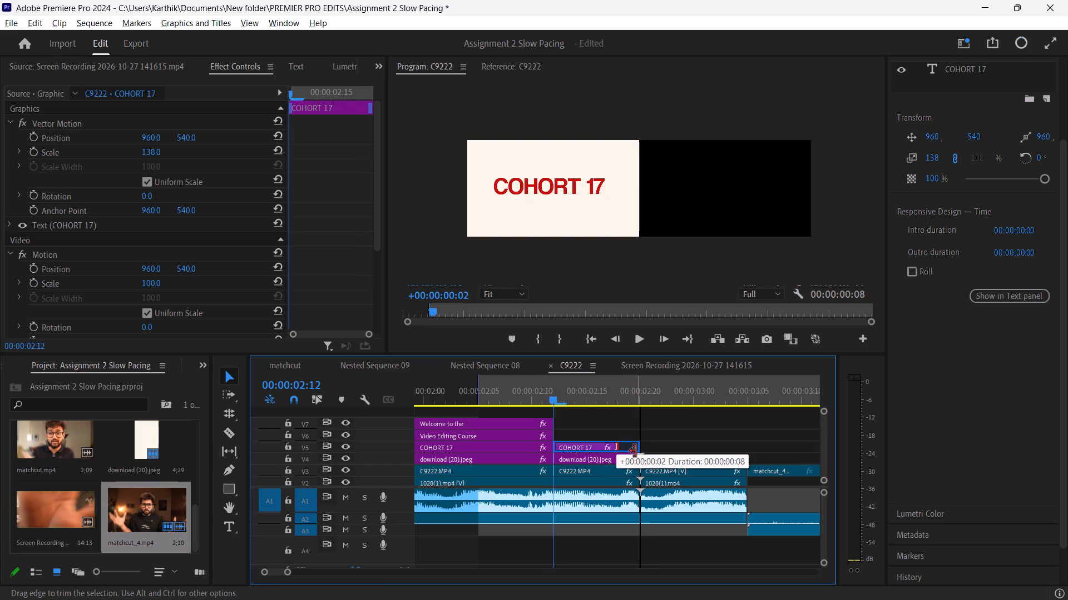
{"action": "left_click_drag", "start_coordinate": [635, 451], "coordinate": [634, 459]}
Play the new COHORT 17 segment and return the playhead to 00:00:02:12.
{"action": "key", "text": "space"}
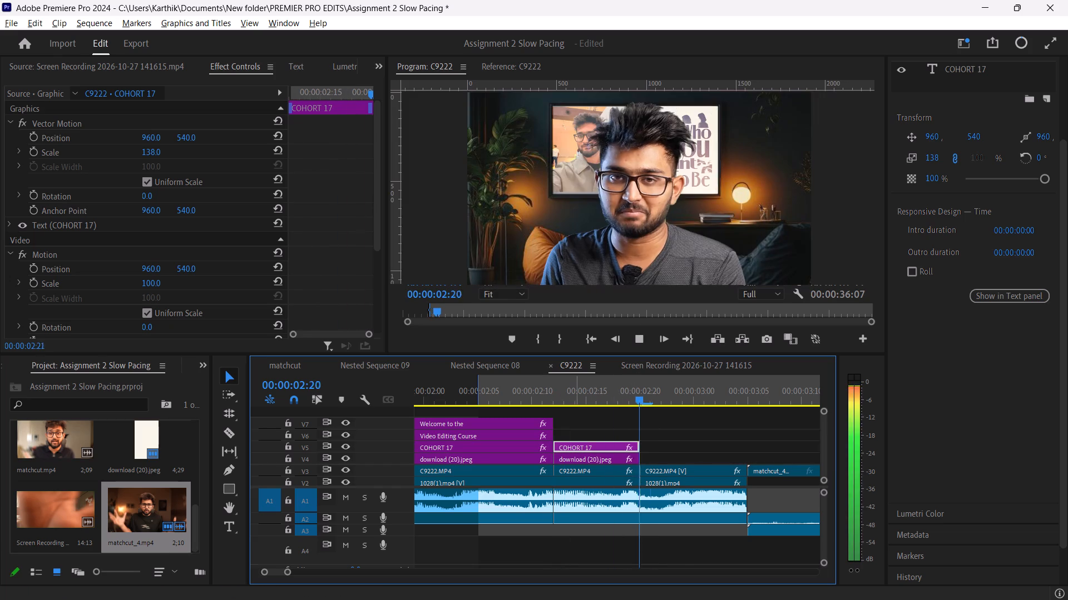
{"action": "key", "text": "space"}
{"action": "left_click_drag", "start_coordinate": [686, 396], "coordinate": [596, 391]}
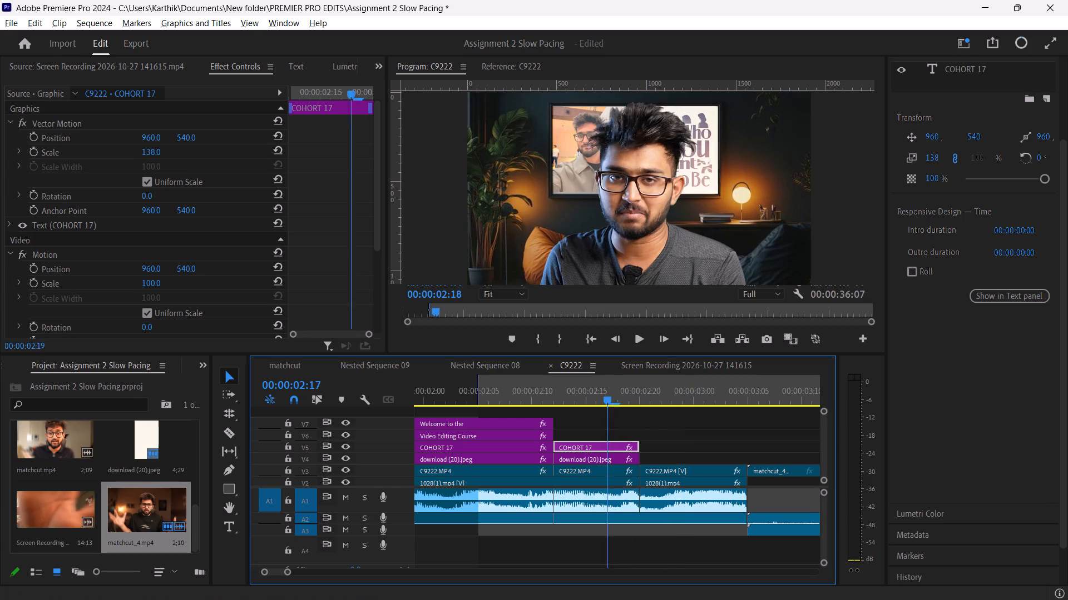
{"action": "left_click_drag", "start_coordinate": [596, 391], "coordinate": [557, 388]}
{"action": "key", "text": "space"}
{"action": "key", "text": "space"}
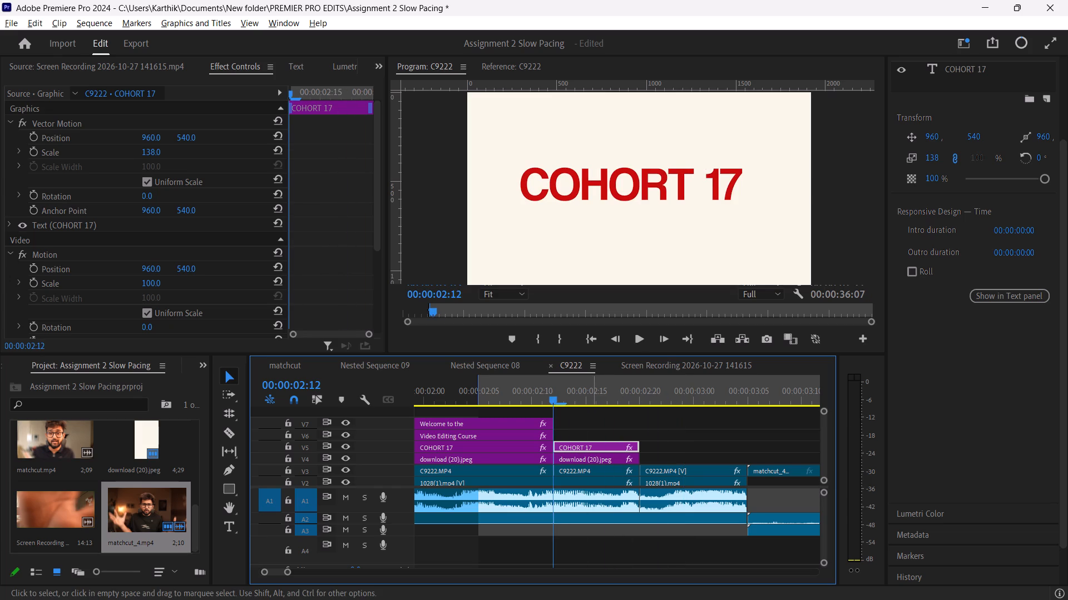
Delete all the COHORT 17 text in the segment after 00:00:02:12 and try to enter "and" instead.
{"action": "left_click", "coordinate": [645, 189]}
{"action": "left_click", "coordinate": [645, 189]}
{"action": "left_click", "coordinate": [706, 188]}
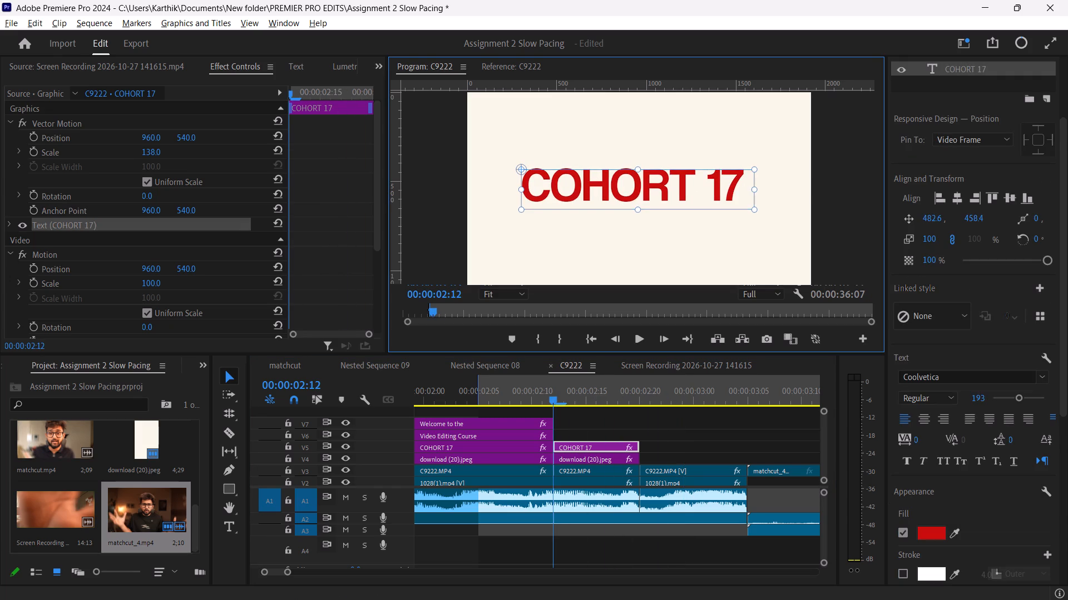
{"action": "double_click", "coordinate": [707, 188]}
{"action": "key", "text": "a"}
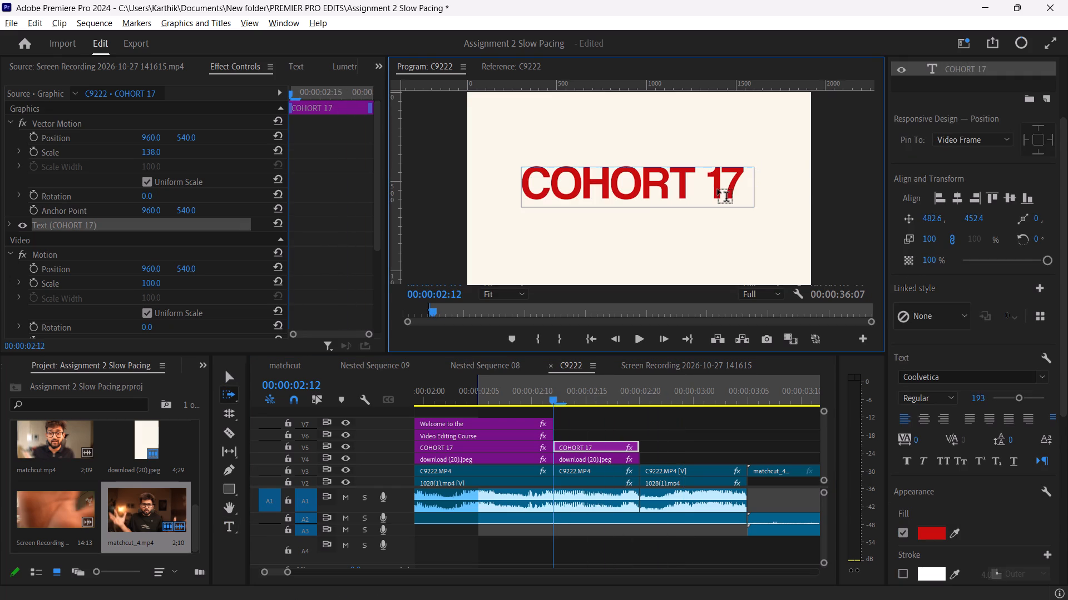
{"action": "left_click", "coordinate": [718, 188]}
{"action": "left_click", "coordinate": [694, 184]}
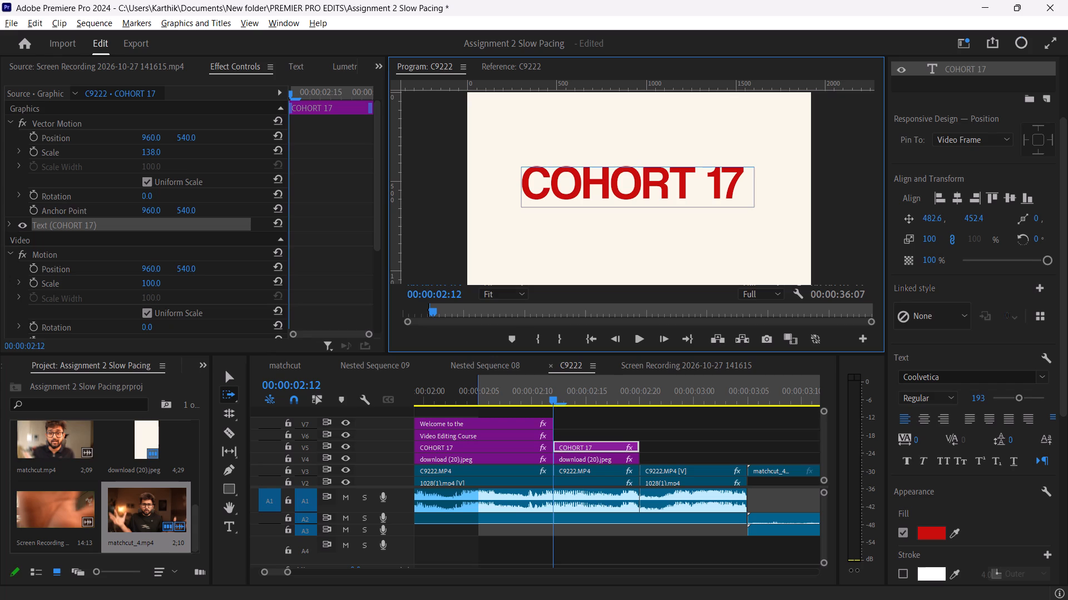
{"action": "double_click", "coordinate": [691, 182]}
{"action": "left_click_drag", "start_coordinate": [691, 181], "coordinate": [688, 175]}
{"action": "left_click", "coordinate": [694, 199]}
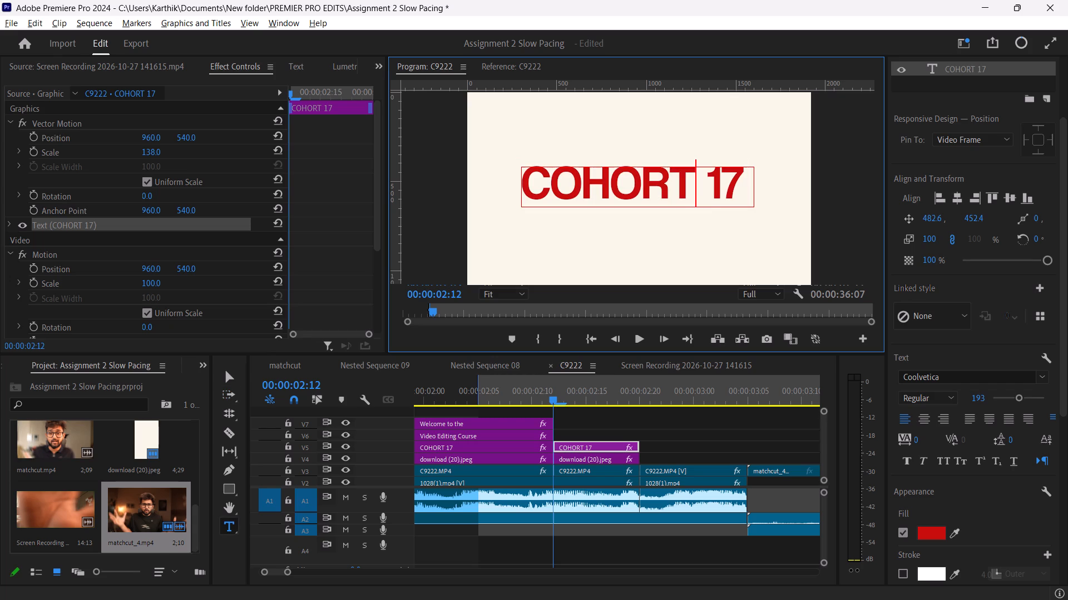
{"action": "key", "text": "Right"}
{"action": "key", "text": "Right"}
{"action": "key", "text": "Right"}
{"action": "key", "text": "BackSpace"}
{"action": "key", "text": "BackSpace"}
{"action": "key", "text": "BackSpace"}
{"action": "key", "text": "BackSpace"}
{"action": "key", "text": "BackSpace"}
{"action": "key", "text": "BackSpace"}
{"action": "key", "text": "BackSpace"}
{"action": "key", "text": "BackSpace"}
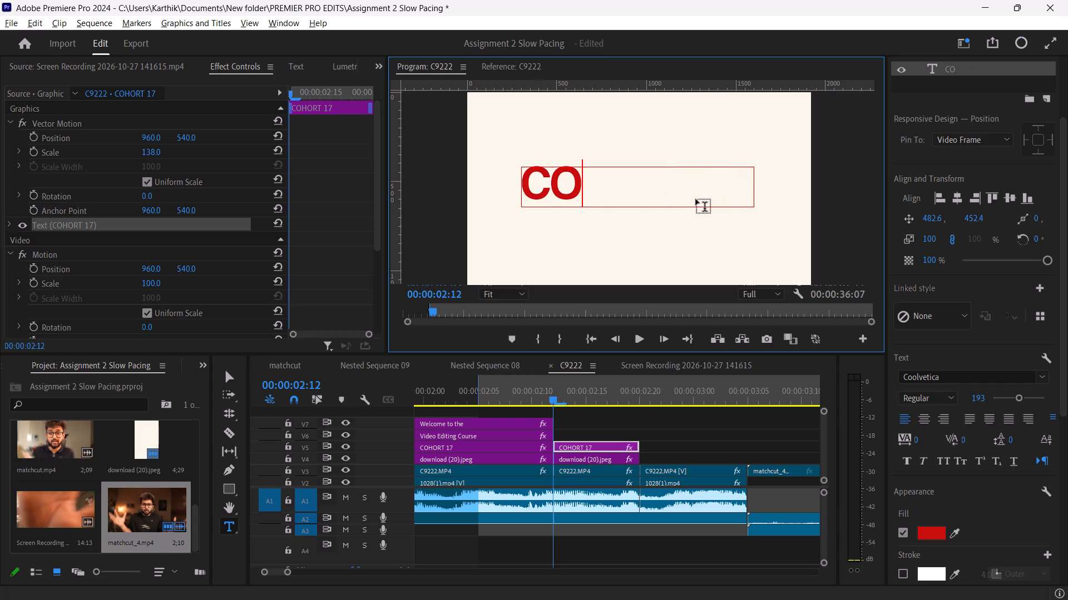
{"action": "key", "text": "BackSpace"}
{"action": "key", "text": "a"}
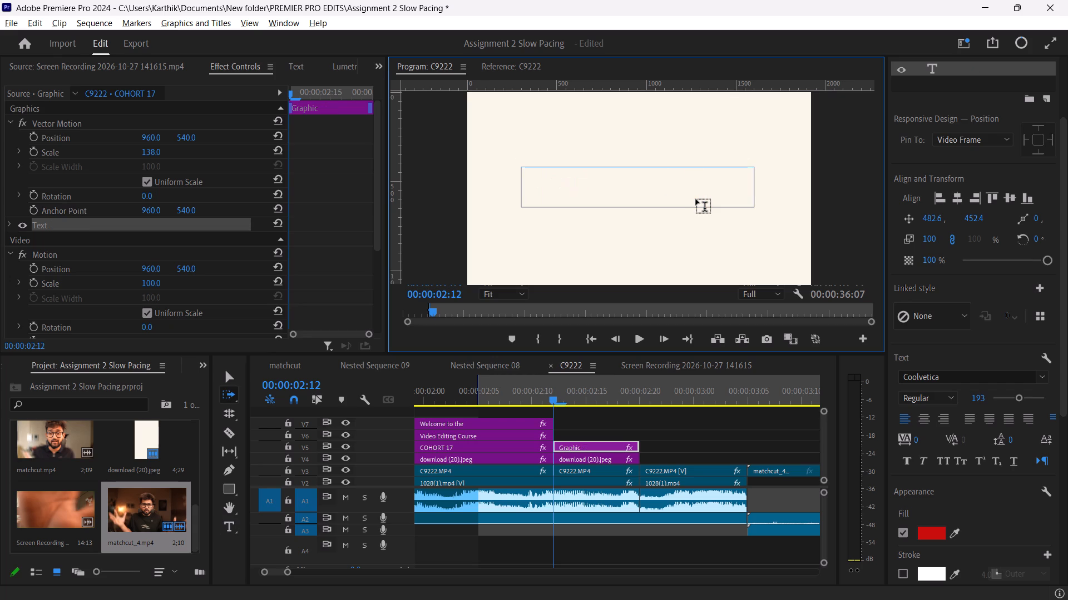
{"action": "type", "text": "and"}
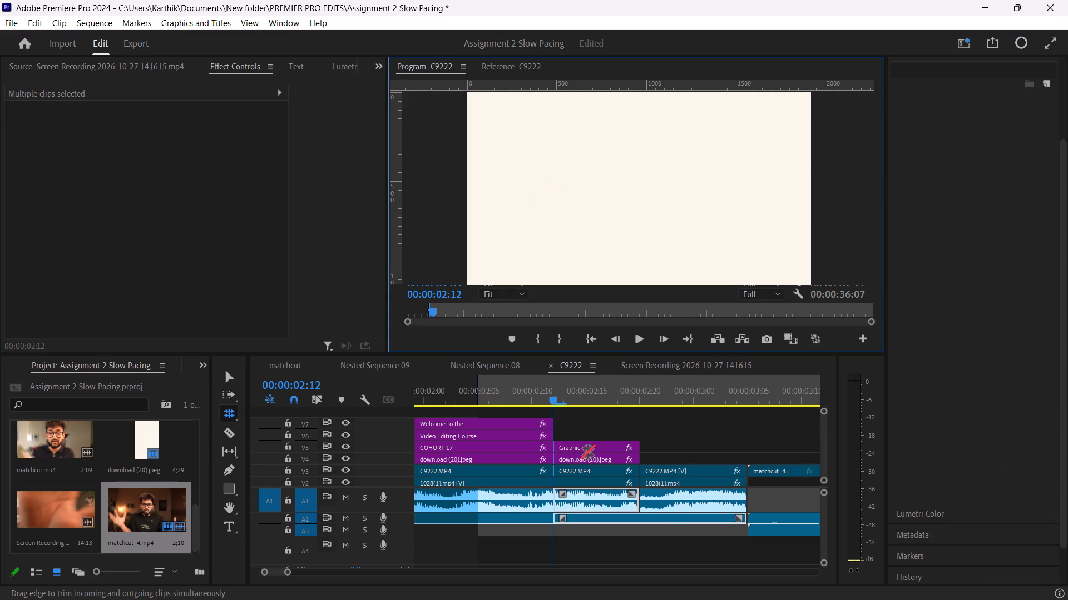
Shift the emptied V5 graphic one frame later and cut its blank text layer.
{"action": "key", "text": "v"}
{"action": "left_click_drag", "start_coordinate": [595, 449], "coordinate": [605, 451]}
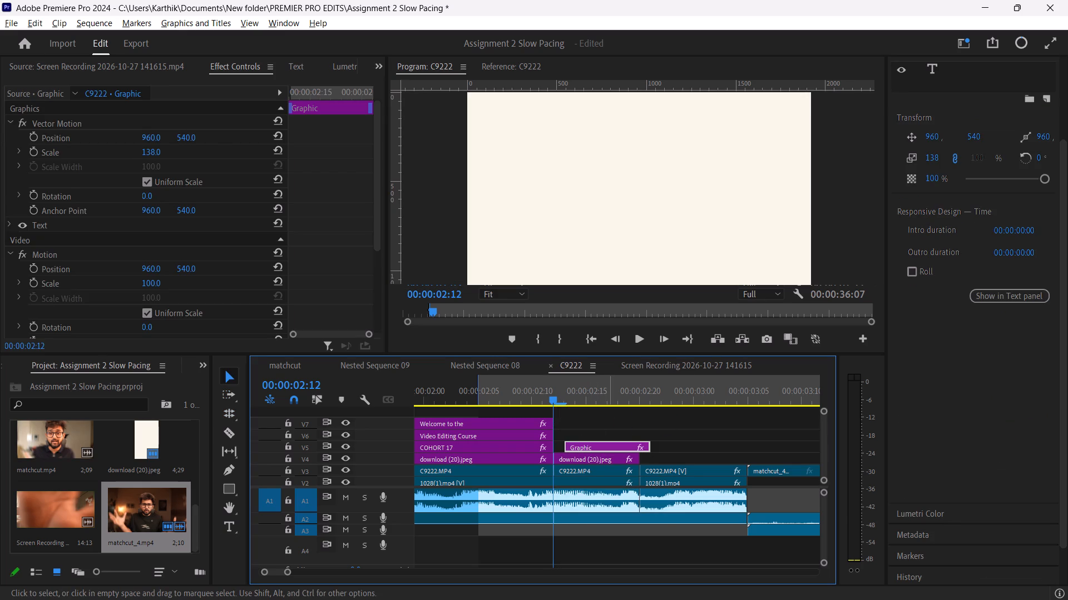
{"action": "right_click", "coordinate": [965, 73]}
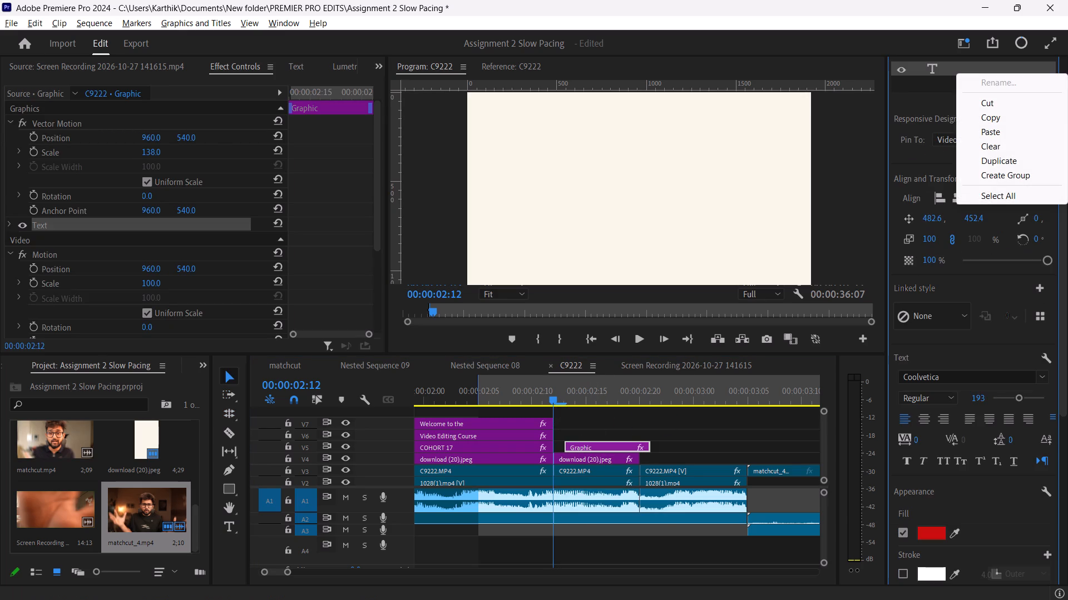
{"action": "left_click", "coordinate": [993, 95]}
{"action": "left_click", "coordinate": [1004, 107]}
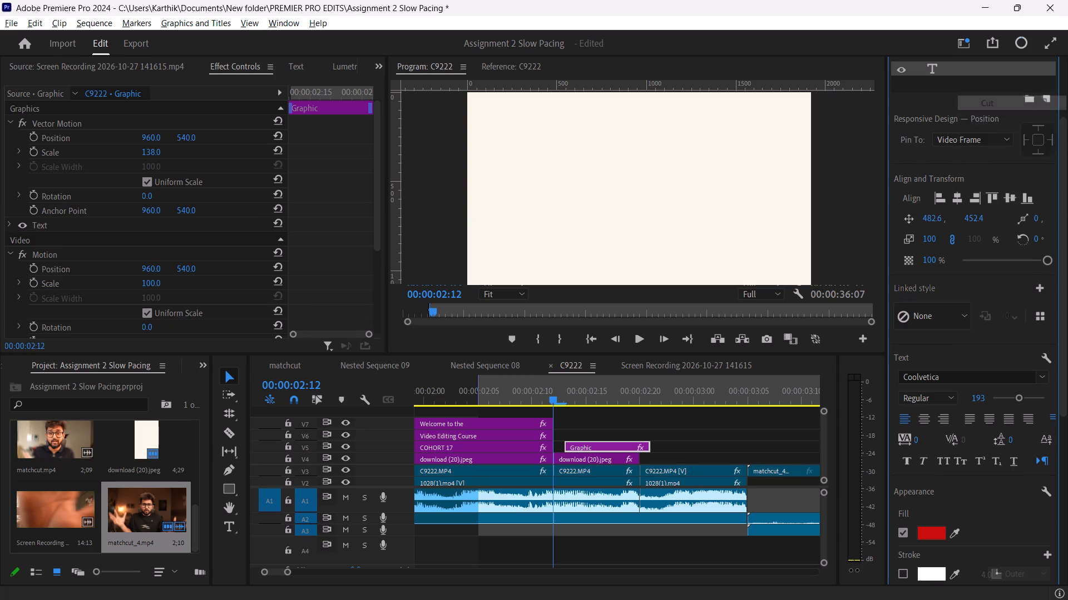
Delete the emptied graphic after 00:00:02:12 on V5.
{"action": "left_click_drag", "start_coordinate": [629, 442], "coordinate": [633, 436]}
{"action": "key", "text": "BackSpace"}
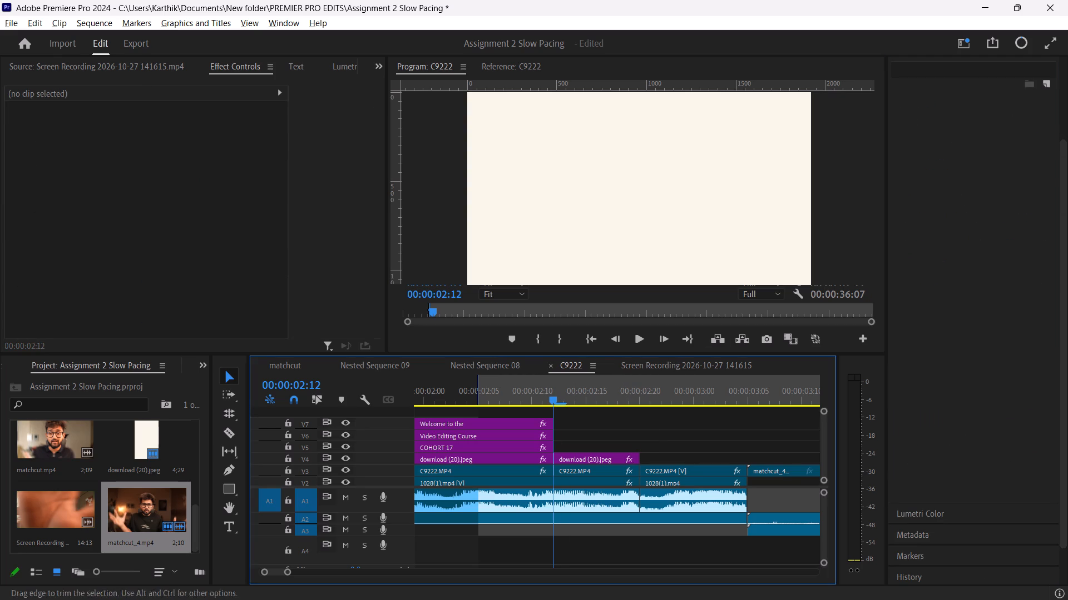
Create a new text graphic reading "and" near the centre of the frame at 00:00:02:12.
{"action": "left_click", "coordinate": [229, 526]}
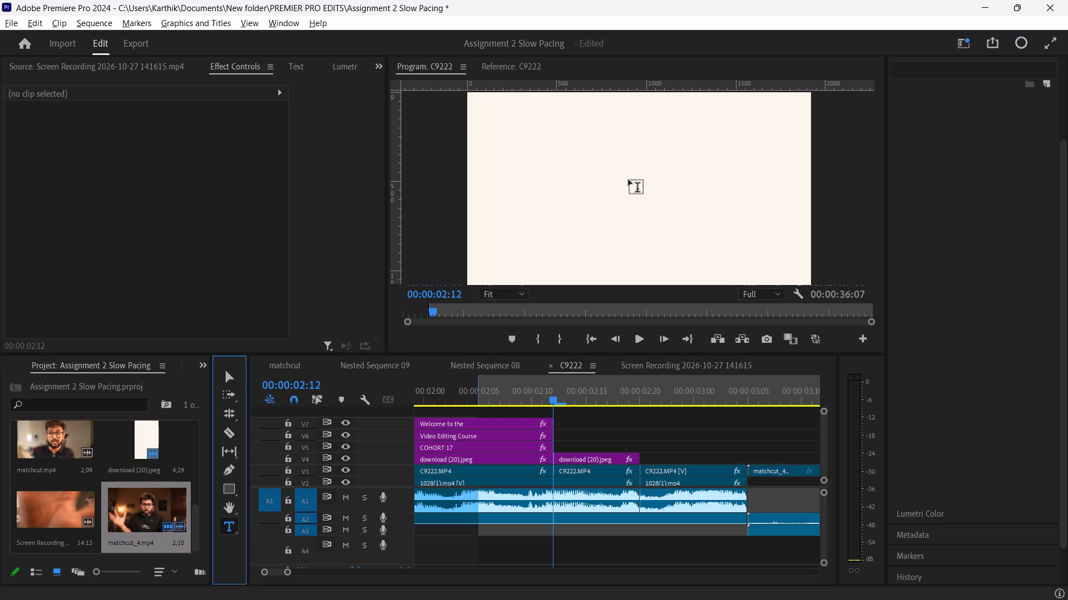
{"action": "left_click_drag", "start_coordinate": [607, 190], "coordinate": [618, 200]}
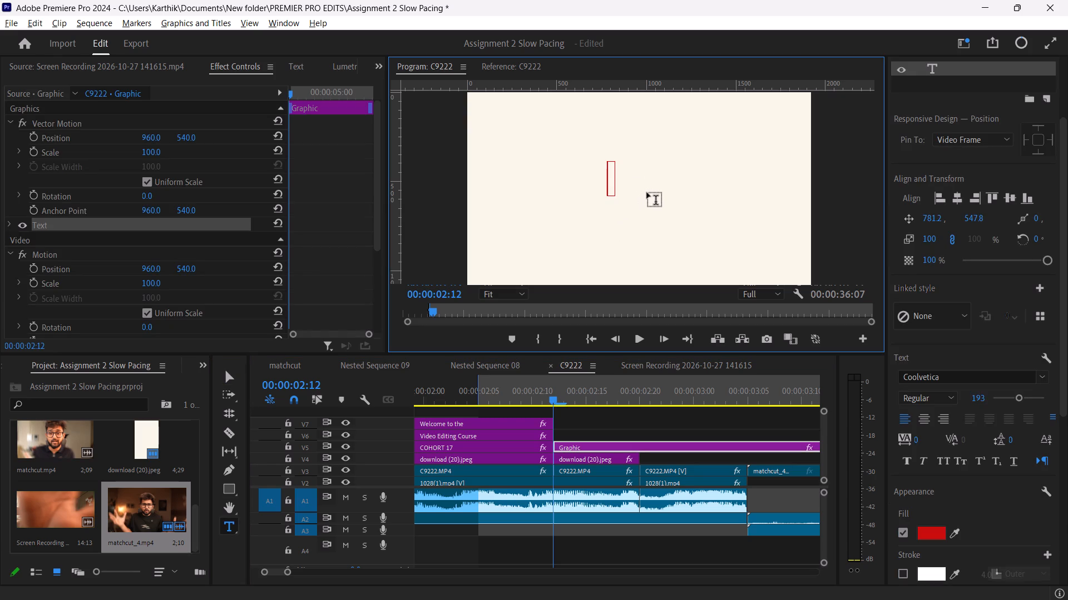
{"action": "key", "text": "a"}
{"action": "type", "text": "nd"}
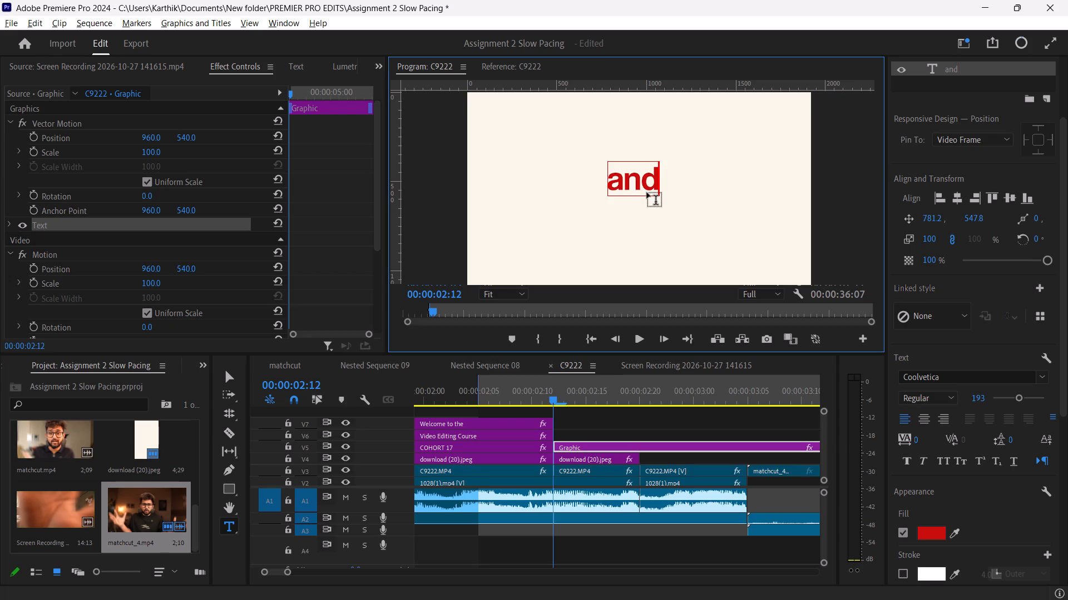
{"action": "key", "text": "space"}
{"action": "key", "text": "space"}
{"action": "key", "text": "BackSpace"}
{"action": "key", "text": "BackSpace"}
Play the title card sequence from about 00:00:00:23 to check when each line of text appears.
{"action": "left_click_drag", "start_coordinate": [555, 403], "coordinate": [471, 396]}
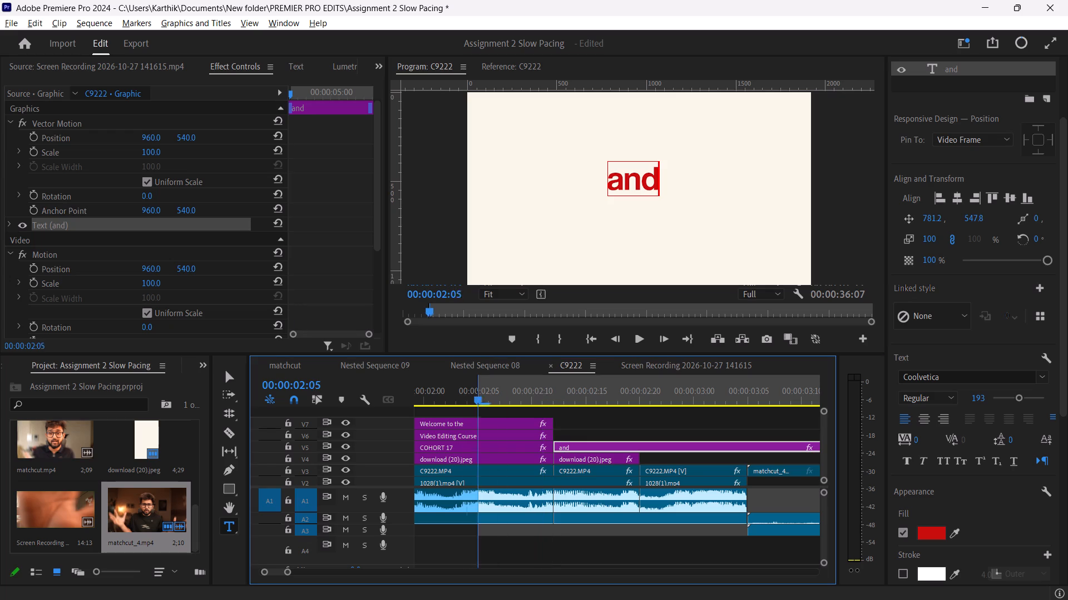
{"action": "left_click_drag", "start_coordinate": [471, 396], "coordinate": [452, 391]}
{"action": "left_click_drag", "start_coordinate": [398, 487], "coordinate": [392, 523]}
{"action": "left_click_drag", "start_coordinate": [442, 392], "coordinate": [606, 467]}
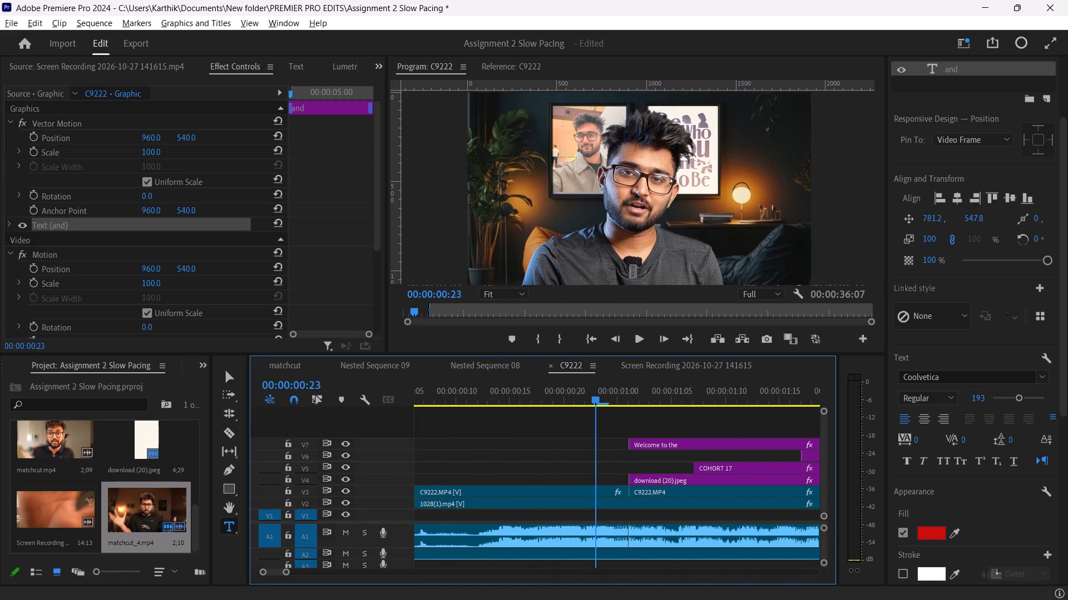
{"action": "left_click_drag", "start_coordinate": [606, 467], "coordinate": [605, 470]}
{"action": "key", "text": "space"}
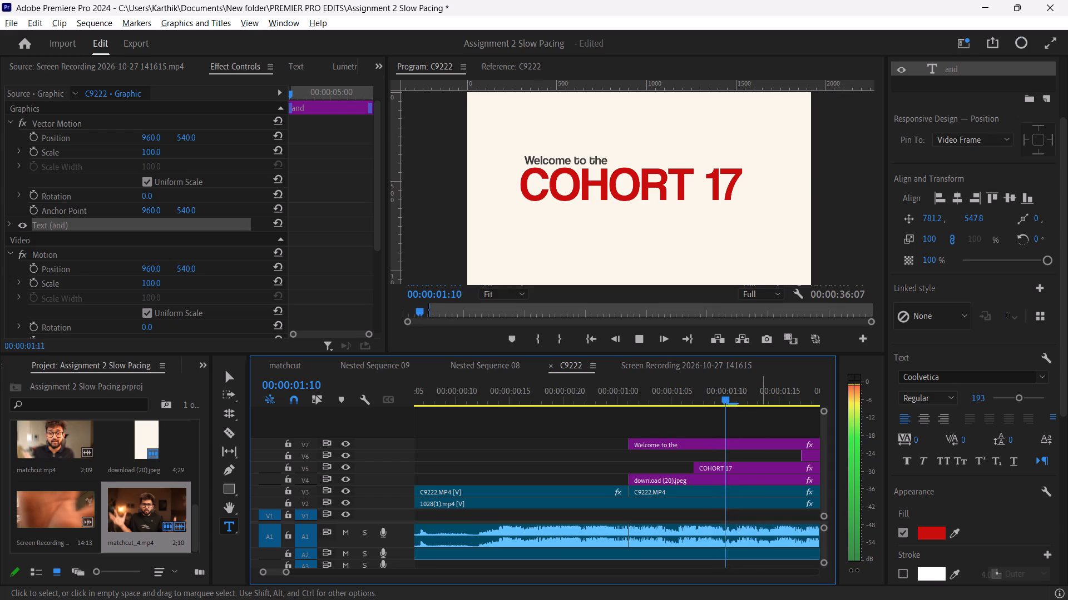
{"action": "key", "text": "space"}
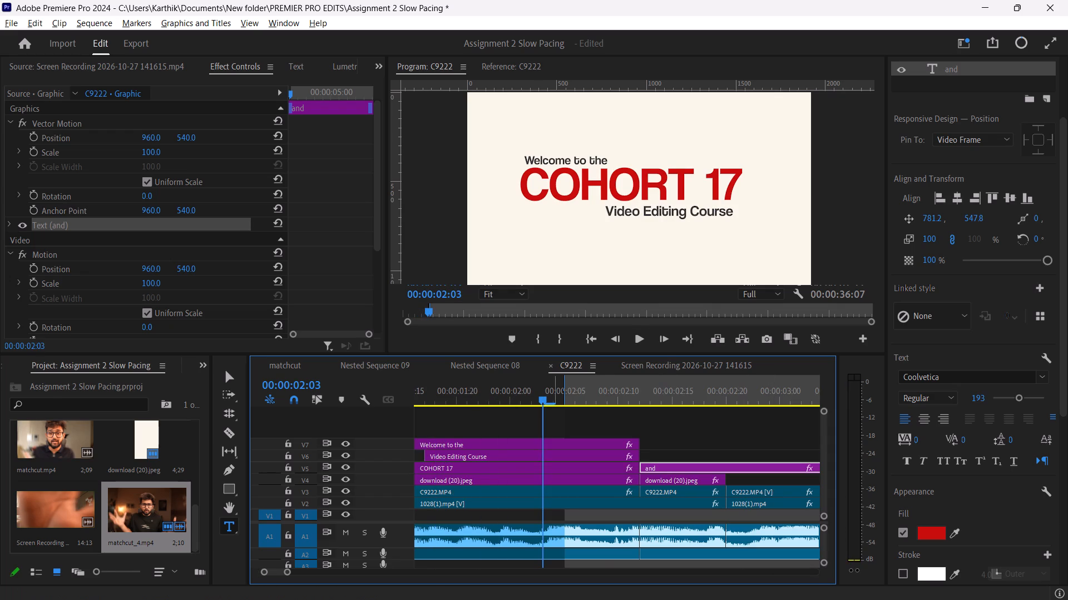
{"action": "left_click_drag", "start_coordinate": [540, 392], "coordinate": [452, 434]}
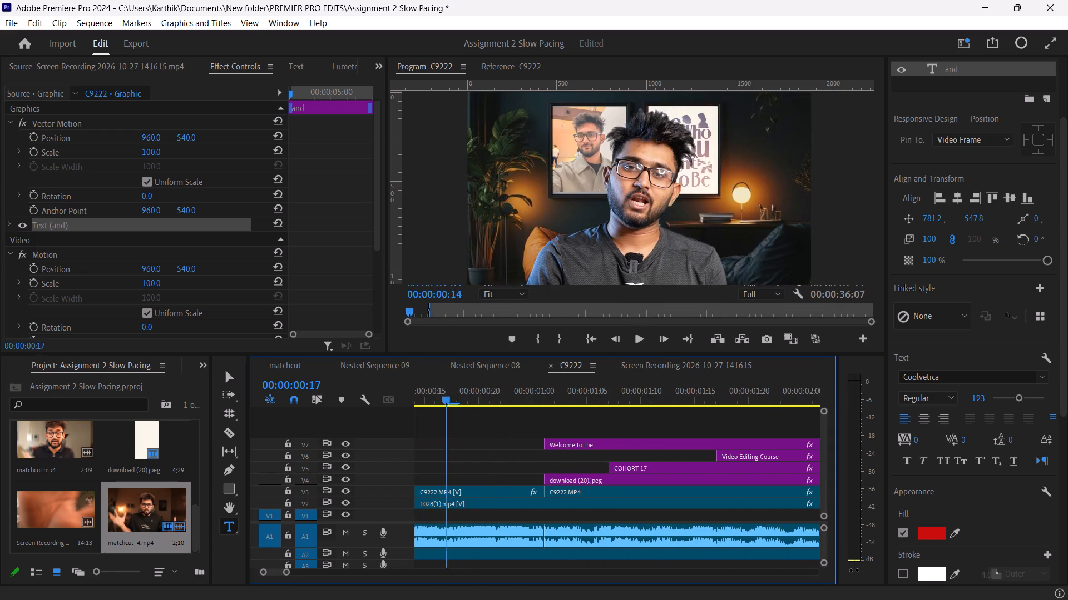
{"action": "left_click_drag", "start_coordinate": [452, 434], "coordinate": [491, 447]}
Move the COHORT 17 graphic on V5 earlier to start with the background image at 00:00:01:01, and play it briefly.
{"action": "left_click_drag", "start_coordinate": [655, 467], "coordinate": [601, 462]}
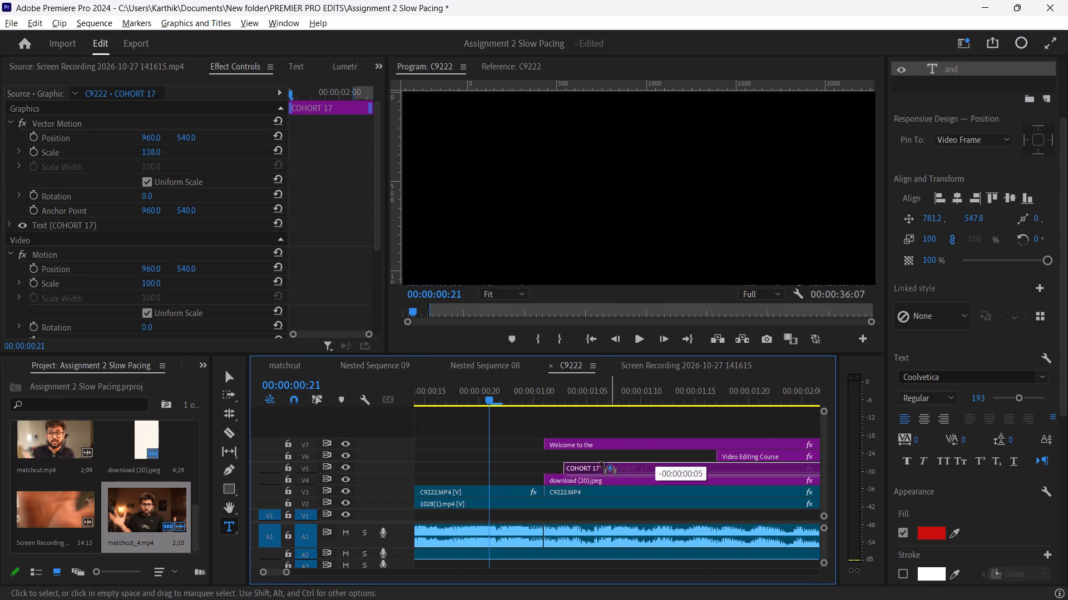
{"action": "left_click_drag", "start_coordinate": [601, 462], "coordinate": [597, 471]}
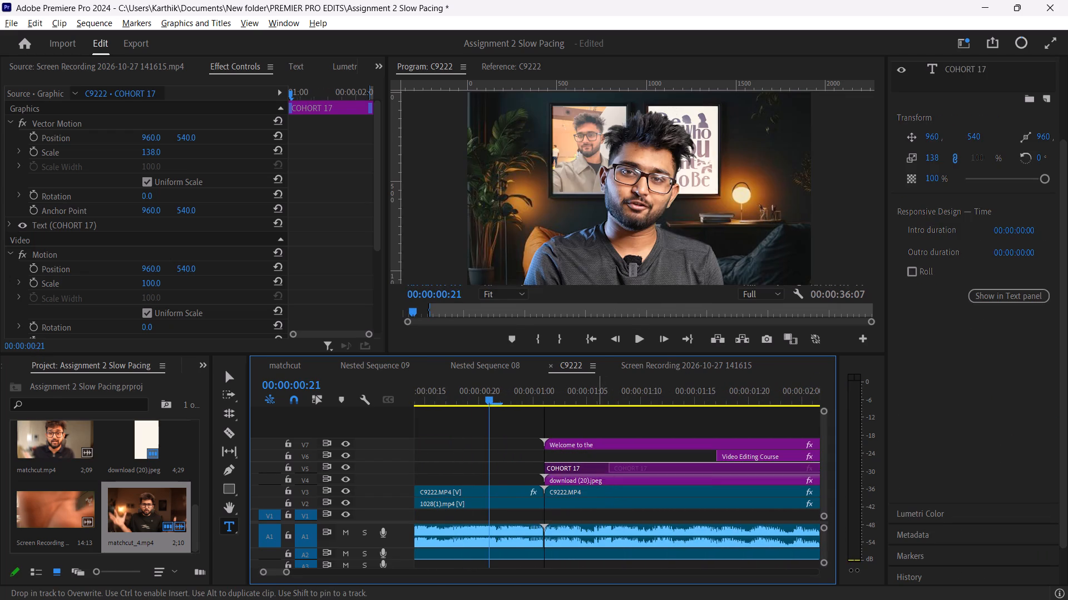
{"action": "key", "text": "space"}
{"action": "key", "text": "space"}
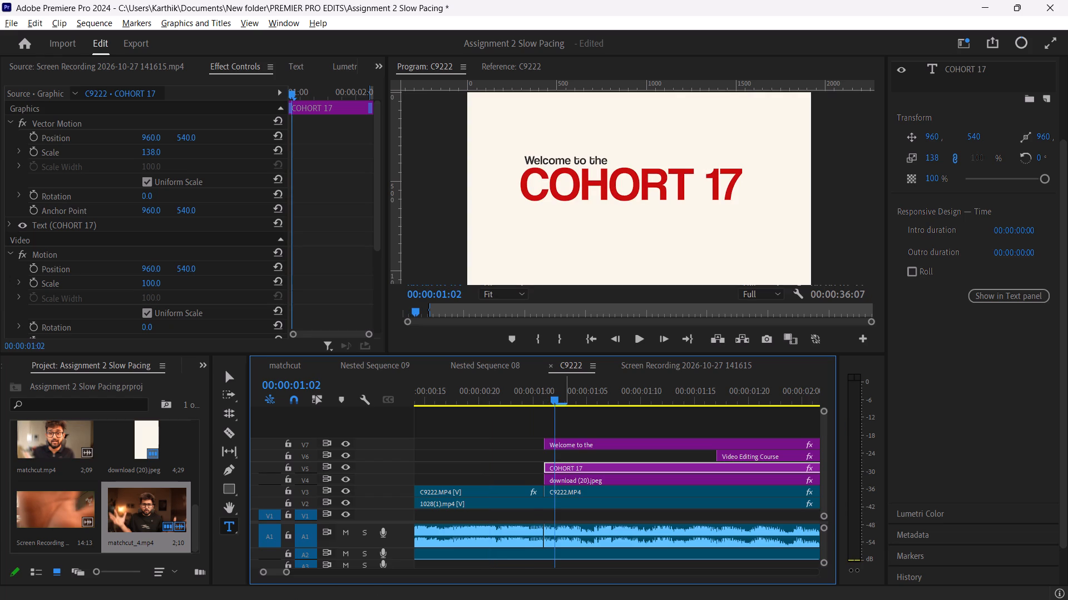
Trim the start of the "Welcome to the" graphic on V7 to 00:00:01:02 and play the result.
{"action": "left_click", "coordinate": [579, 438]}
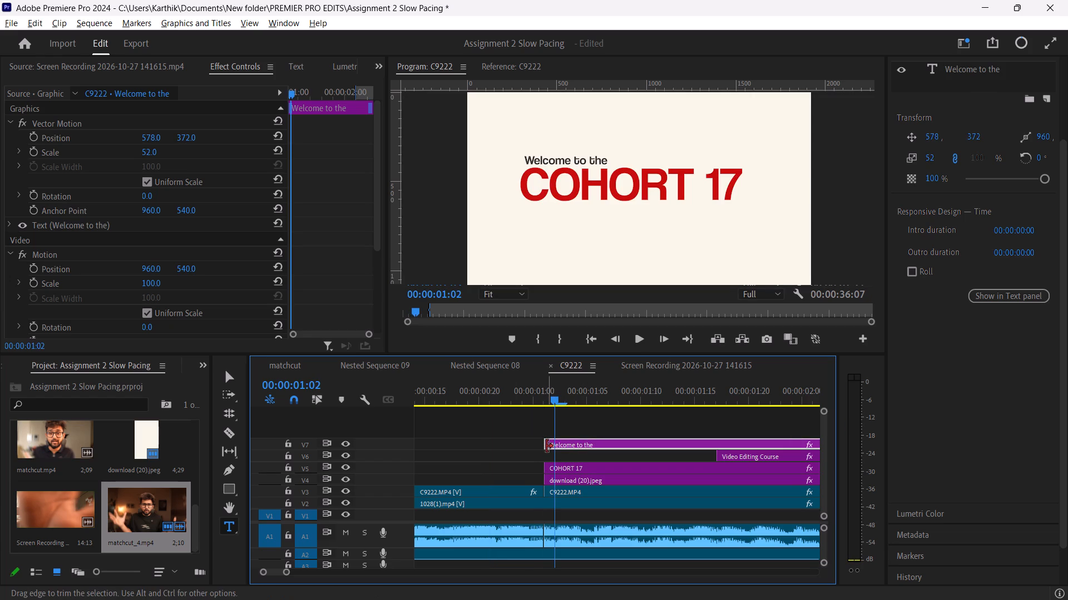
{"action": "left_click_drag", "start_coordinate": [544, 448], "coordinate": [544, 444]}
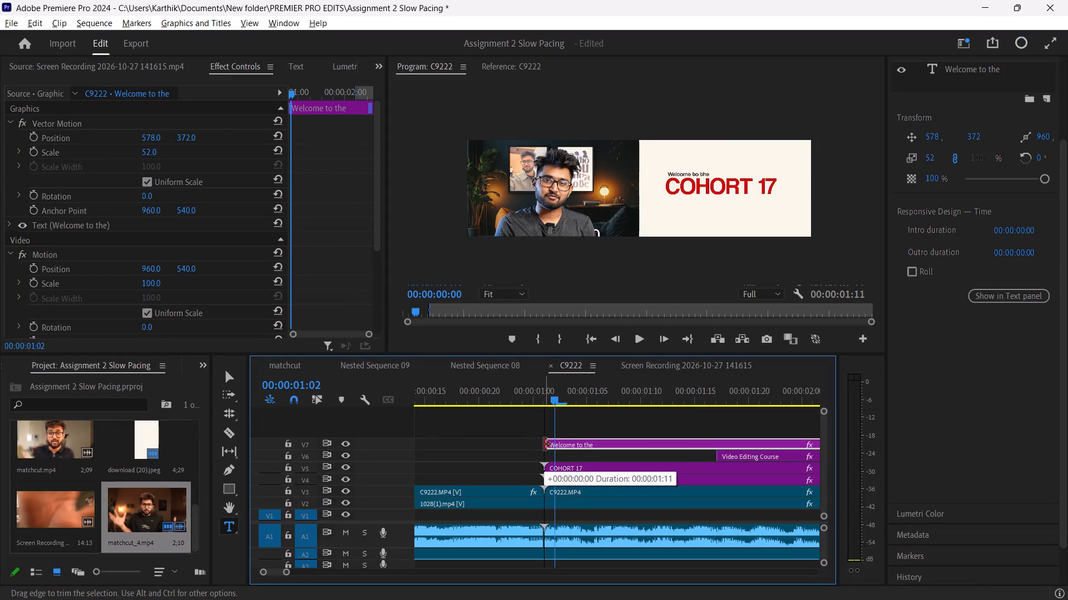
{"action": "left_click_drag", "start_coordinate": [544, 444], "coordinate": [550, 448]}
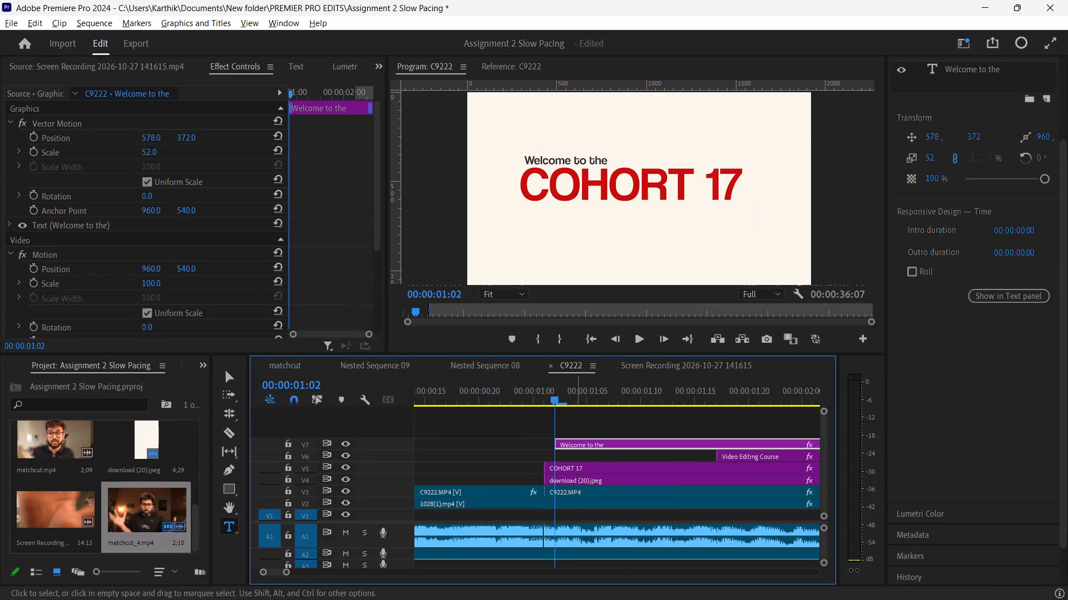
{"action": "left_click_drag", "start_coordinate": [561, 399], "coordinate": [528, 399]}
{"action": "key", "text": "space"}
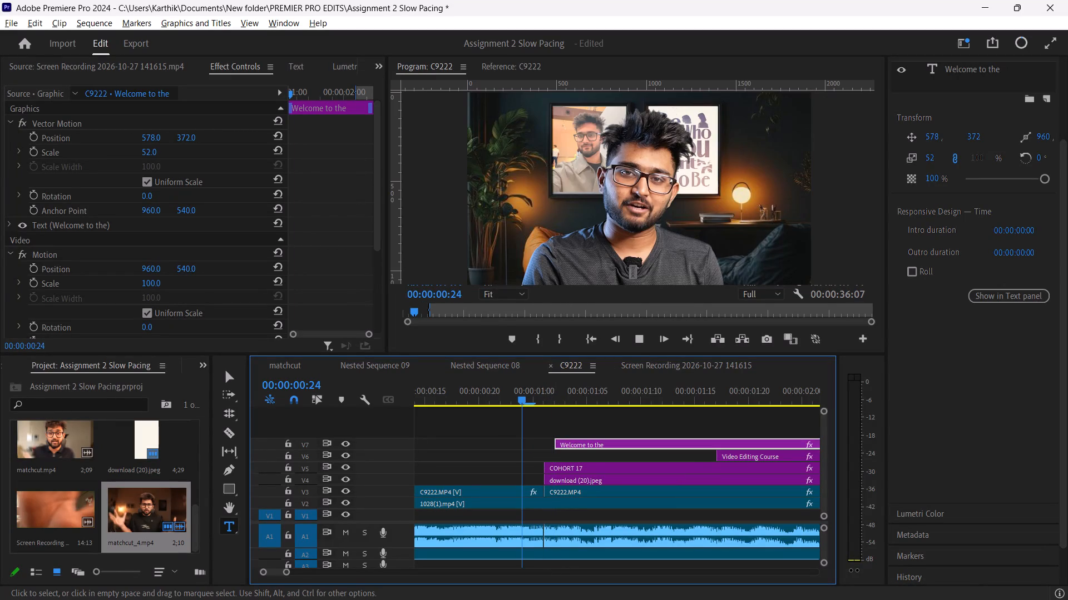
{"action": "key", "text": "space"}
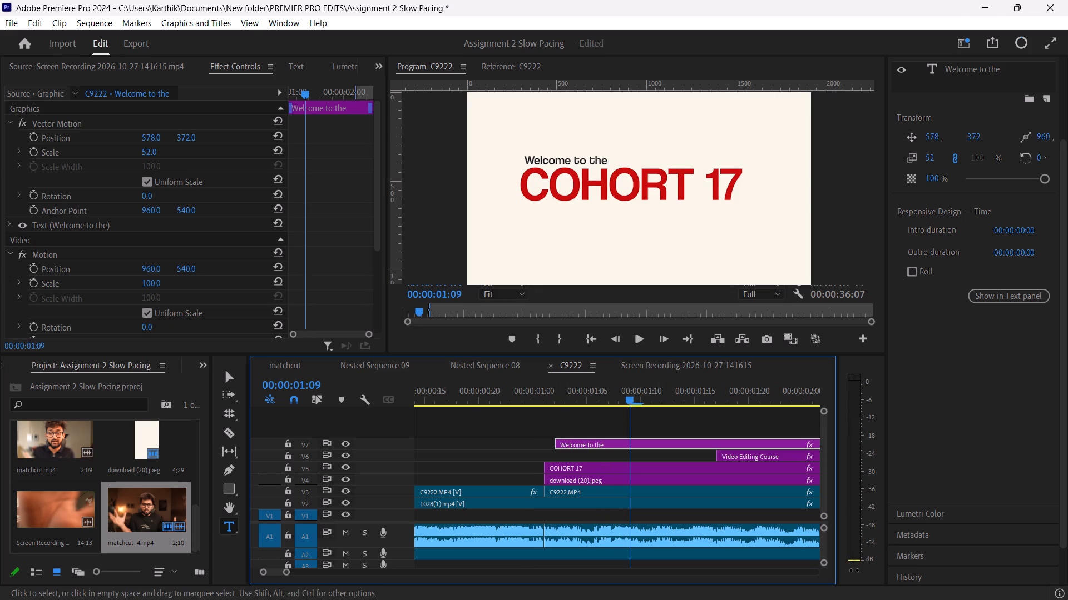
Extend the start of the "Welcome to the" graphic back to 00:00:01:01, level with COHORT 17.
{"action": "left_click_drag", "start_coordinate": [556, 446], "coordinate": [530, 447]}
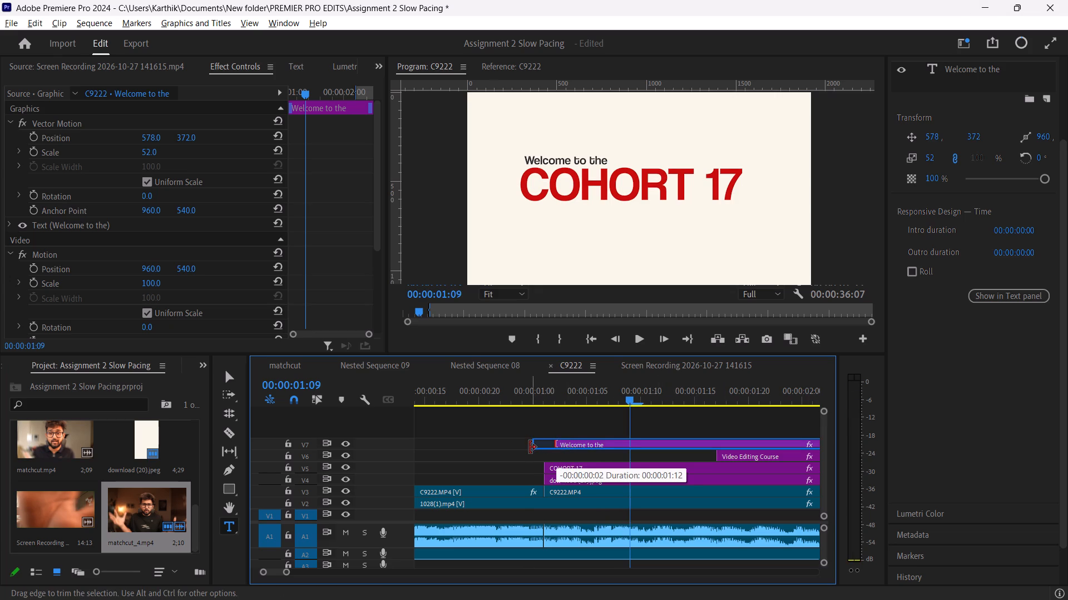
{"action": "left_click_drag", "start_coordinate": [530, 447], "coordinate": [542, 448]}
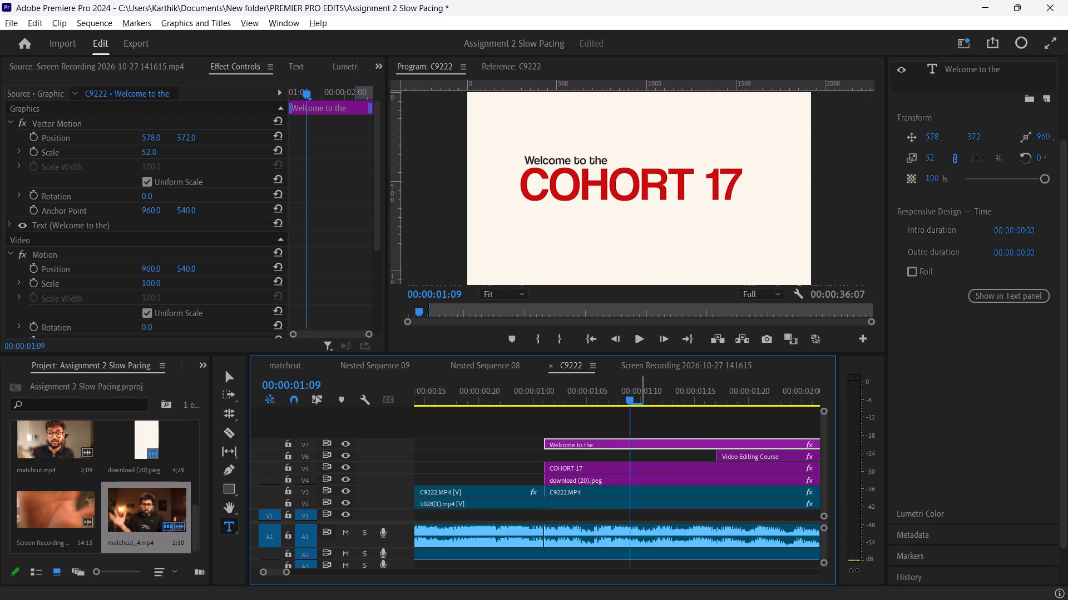
Replay the title card, going through it in short bursts from 00:00:01:01 to check where "Video Editing Course" should come in.
{"action": "left_click_drag", "start_coordinate": [630, 399], "coordinate": [469, 427]}
{"action": "key", "text": "space"}
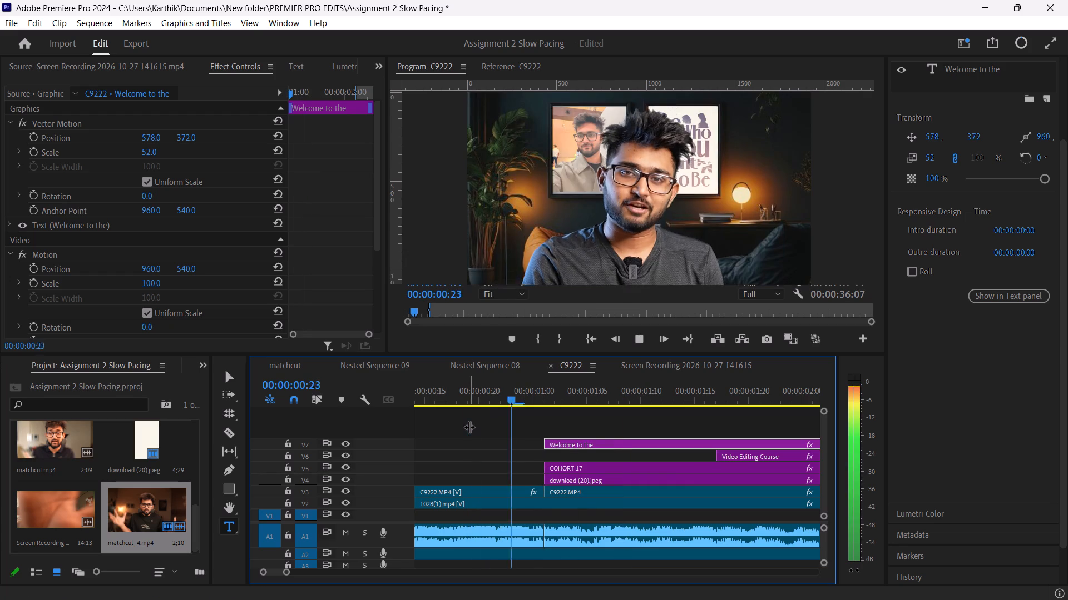
{"action": "key", "text": "space"}
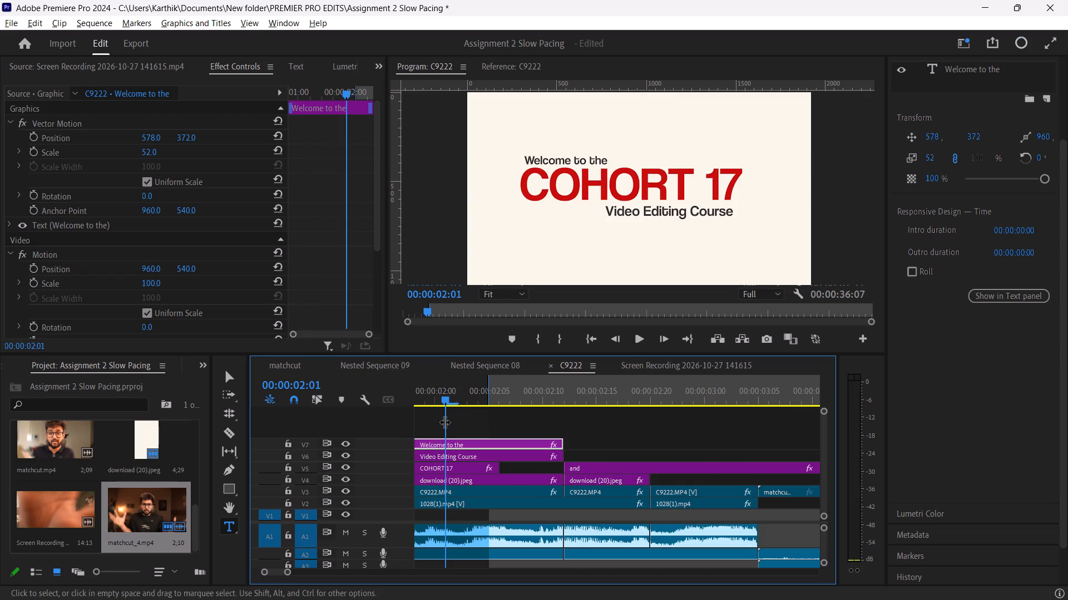
{"action": "left_click_drag", "start_coordinate": [446, 399], "coordinate": [429, 408]}
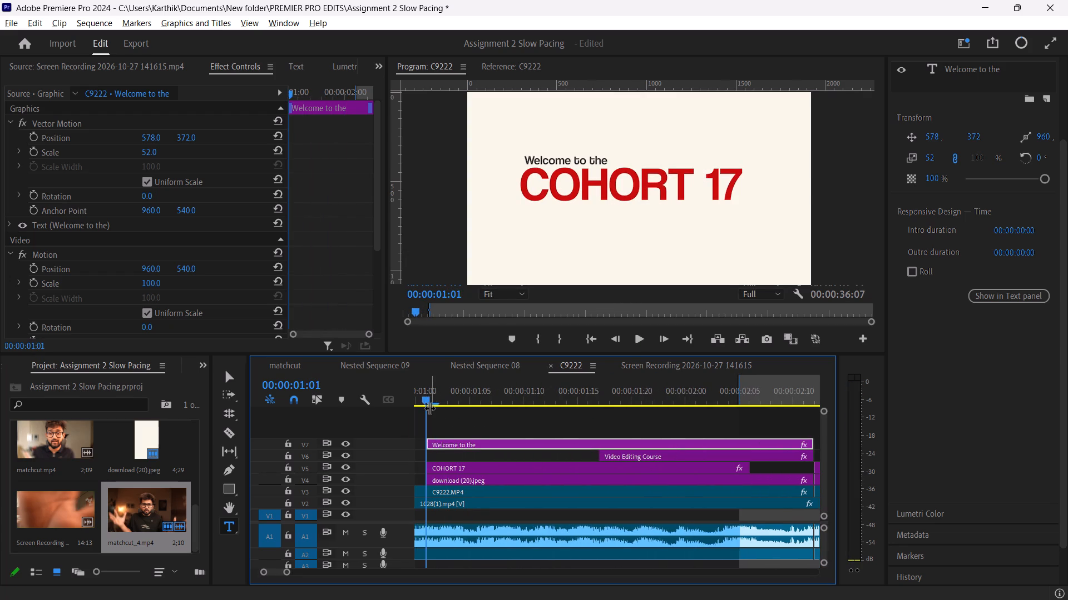
{"action": "key", "text": "space"}
{"action": "key", "text": "space"}
{"action": "key", "text": "space"}
{"action": "key", "text": "space"}
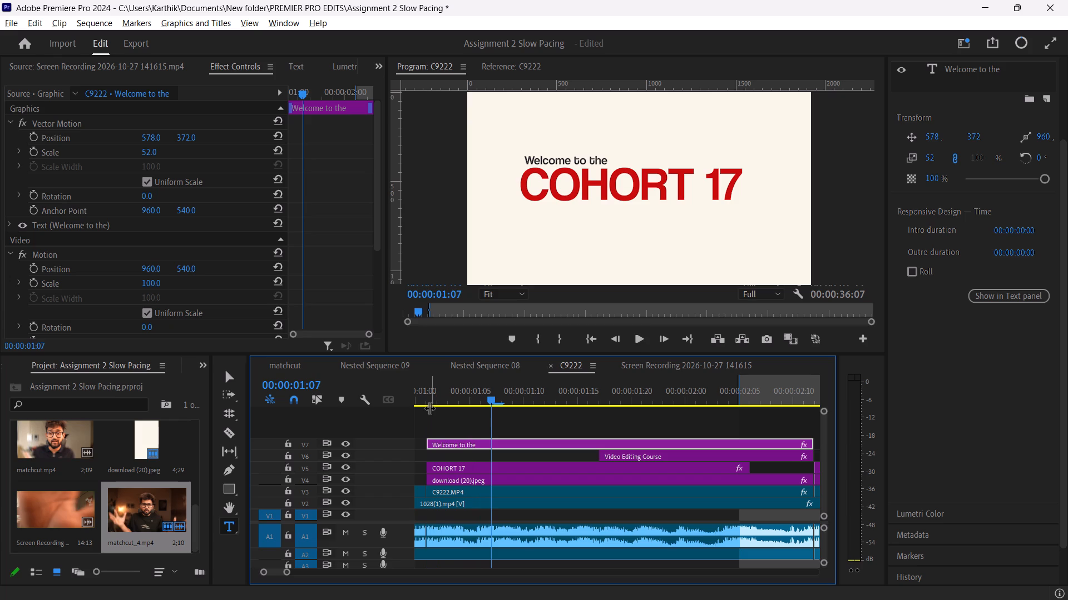
{"action": "key", "text": "space"}
{"action": "key", "text": "space"}
{"action": "key", "text": "space"}
{"action": "key", "text": "space"}
{"action": "key", "text": "space"}
{"action": "key", "text": "space"}
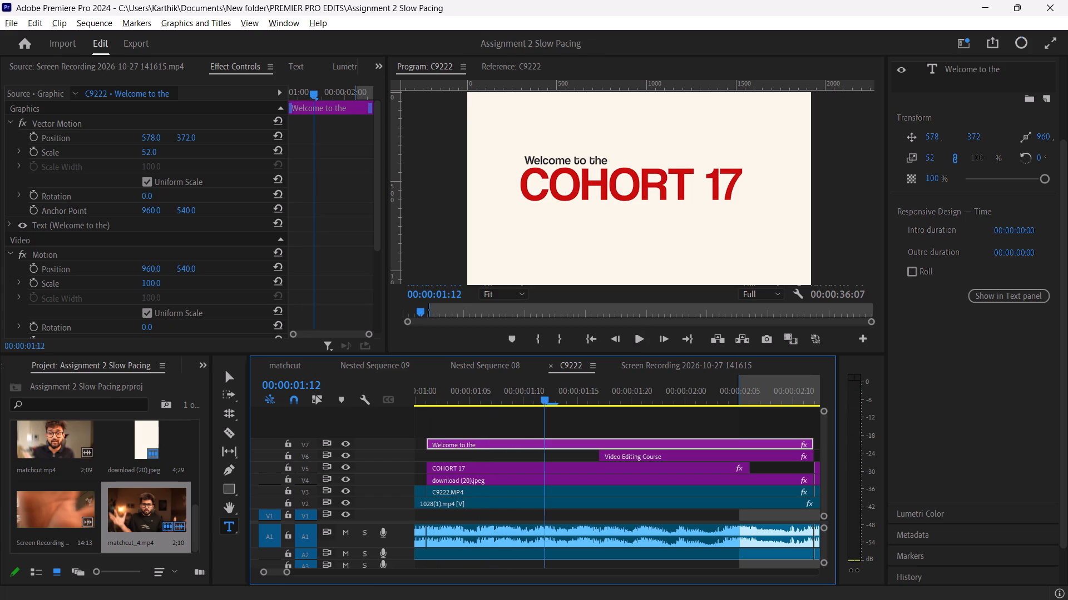
{"action": "key", "text": "space"}
{"action": "key", "text": "space"}
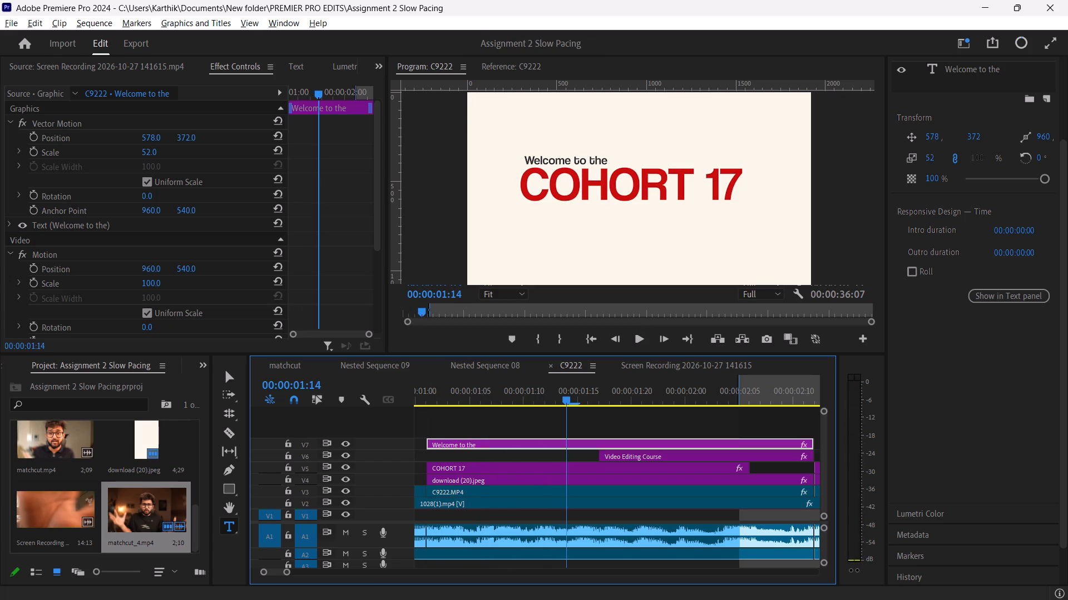
{"action": "key", "text": "space"}
{"action": "key", "text": "space"}
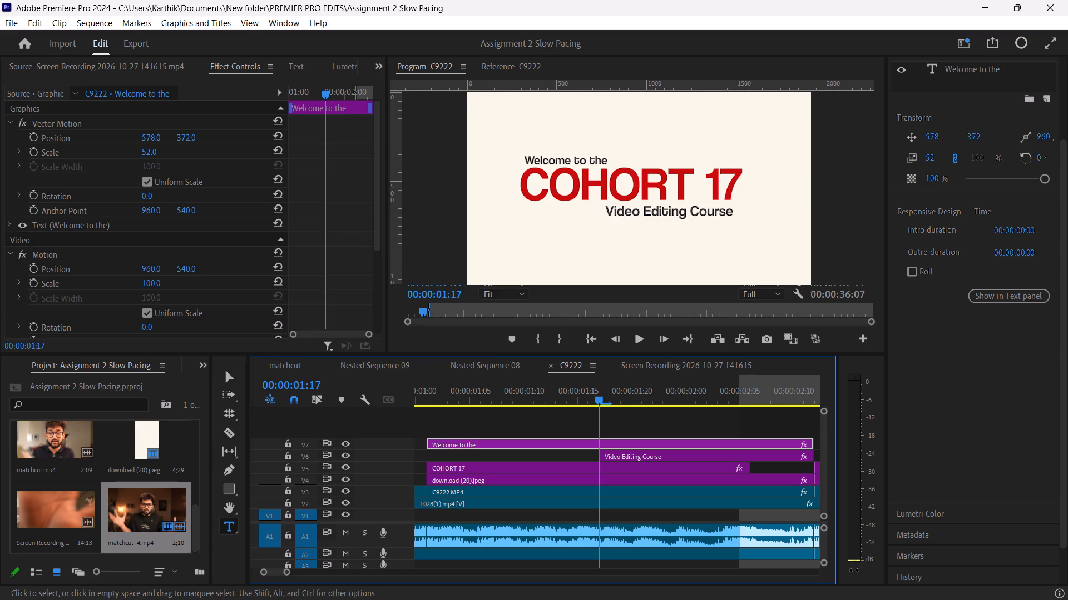
Extend the start of the "Video Editing Course" graphic on V6 one frame earlier to 00:00:01:16.
{"action": "left_click", "coordinate": [615, 451]}
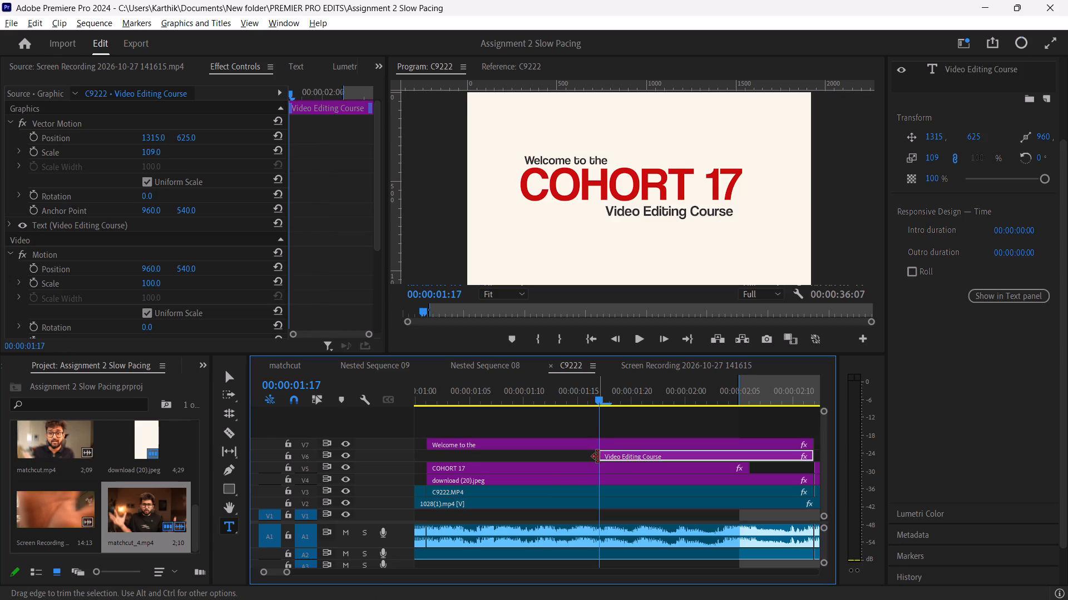
{"action": "left_click_drag", "start_coordinate": [602, 457], "coordinate": [590, 458]}
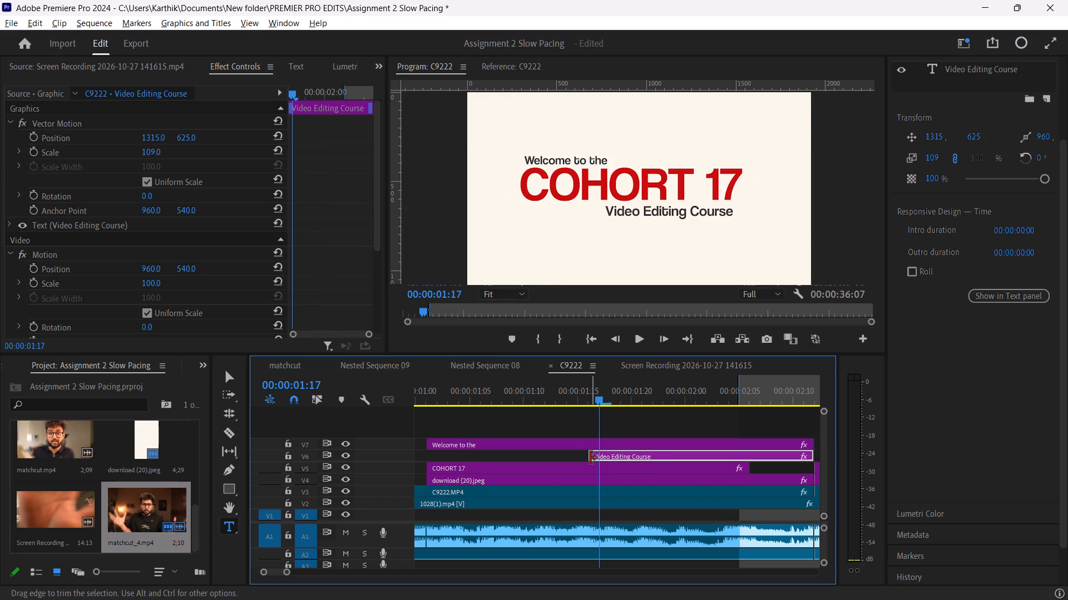
Switch to the YouTube tutorial in Chrome and watch which effects are added in the "Animating main text" chapter.
{"action": "left_click", "coordinate": [657, 586]}
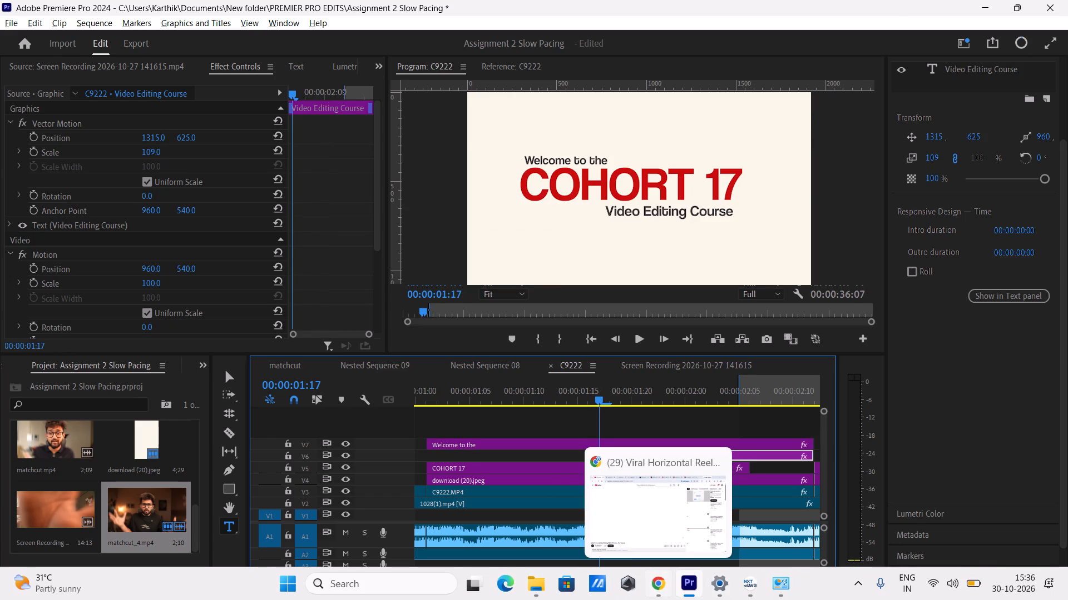
{"action": "left_click", "coordinate": [473, 374]}
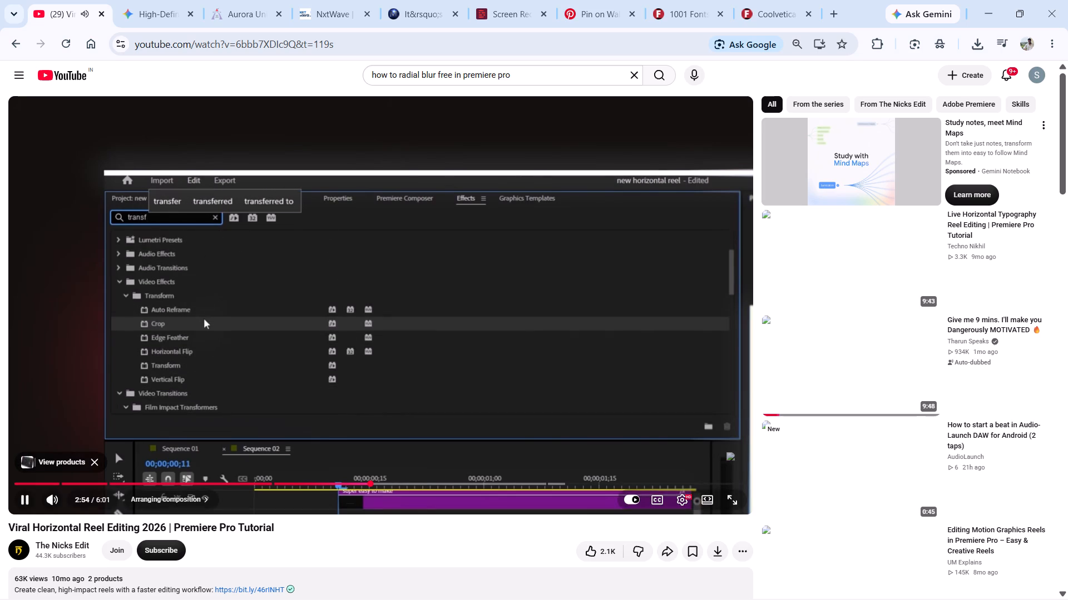
{"action": "left_click", "coordinate": [417, 274]}
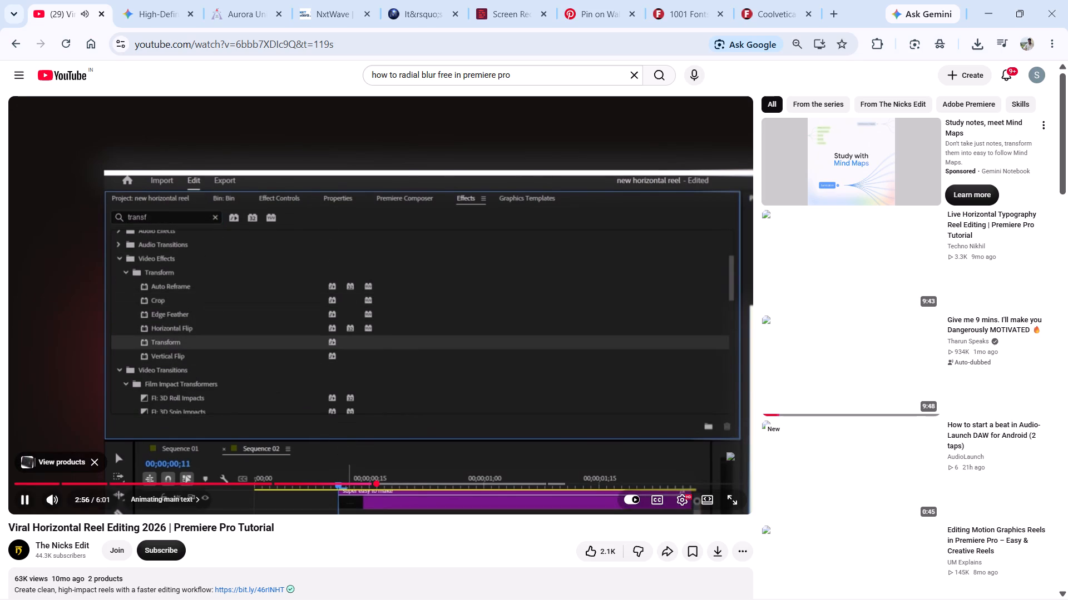
{"action": "left_click", "coordinate": [417, 274]}
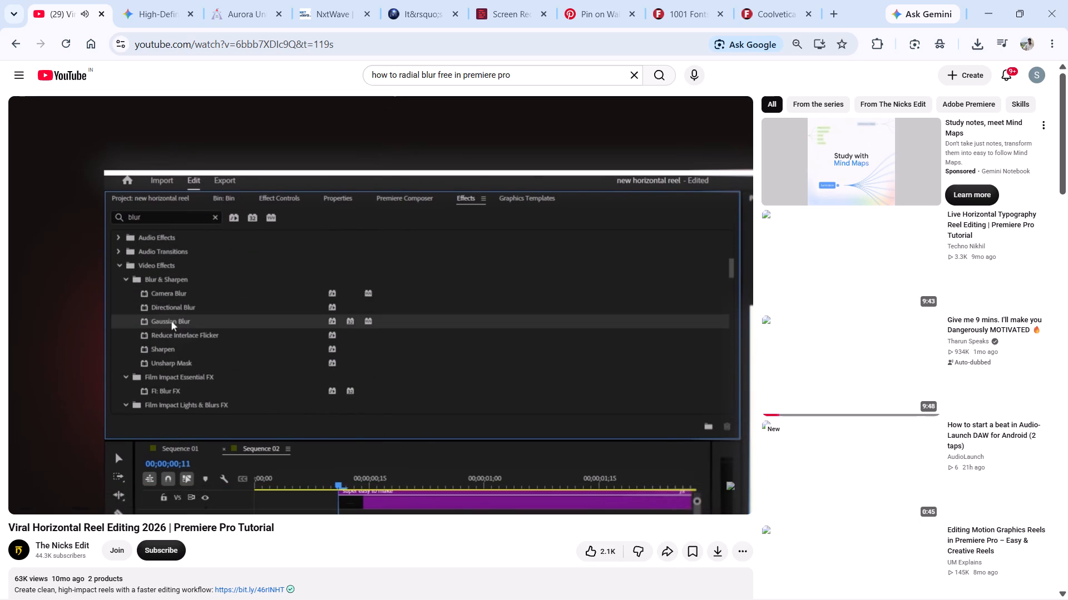
{"action": "left_click", "coordinate": [452, 284]}
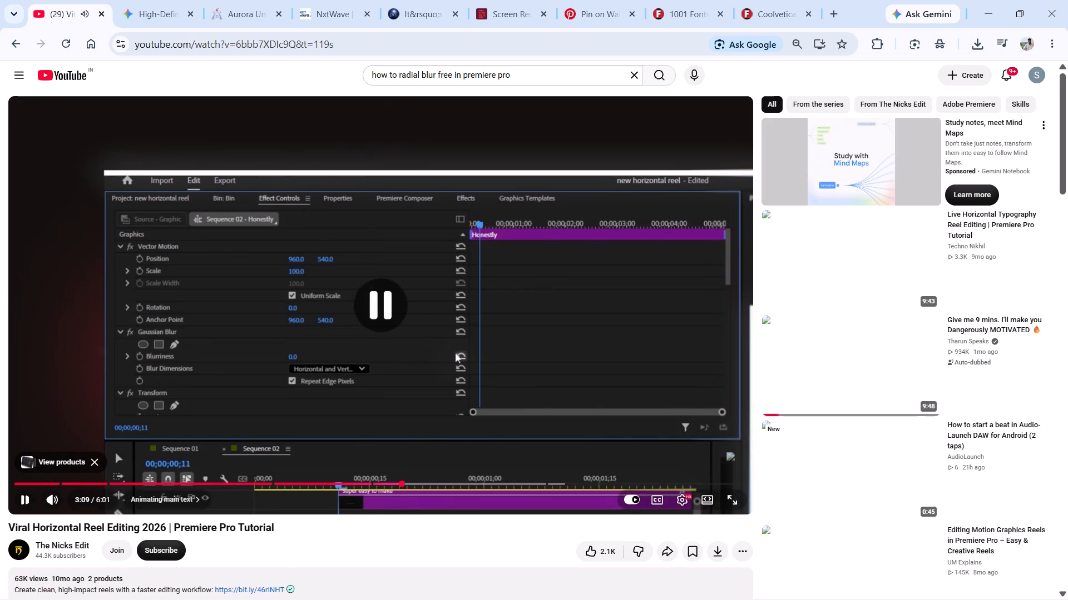
Back in Premiere Pro, search the effects for "transf" and apply the Distort Transform effect to the COHORT 17 graphic on V5.
{"action": "left_click", "coordinate": [685, 587]}
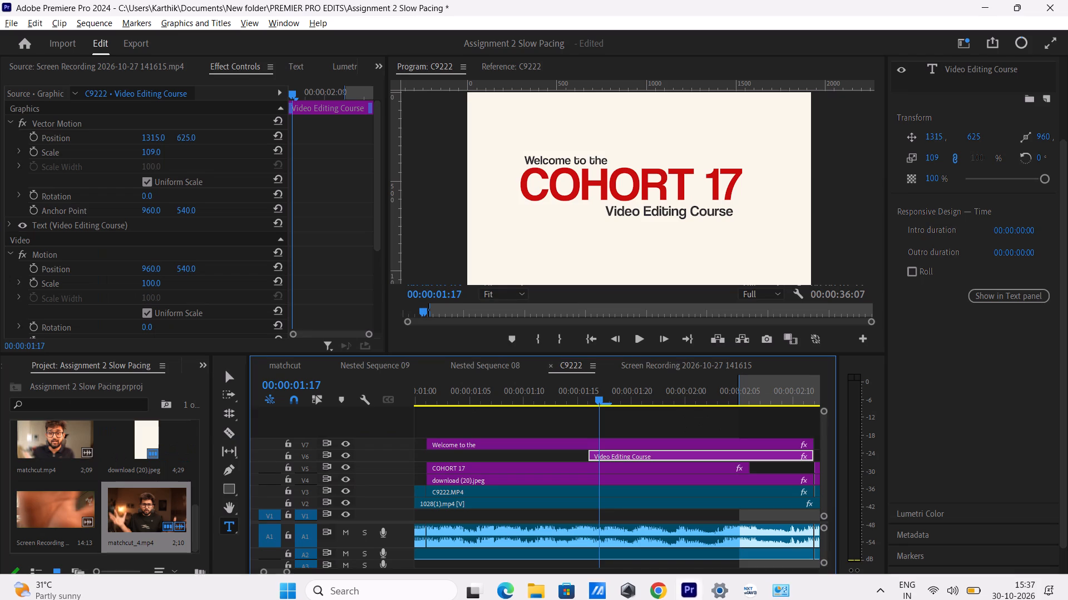
{"action": "left_click_drag", "start_coordinate": [1060, 223], "coordinate": [1054, 203]}
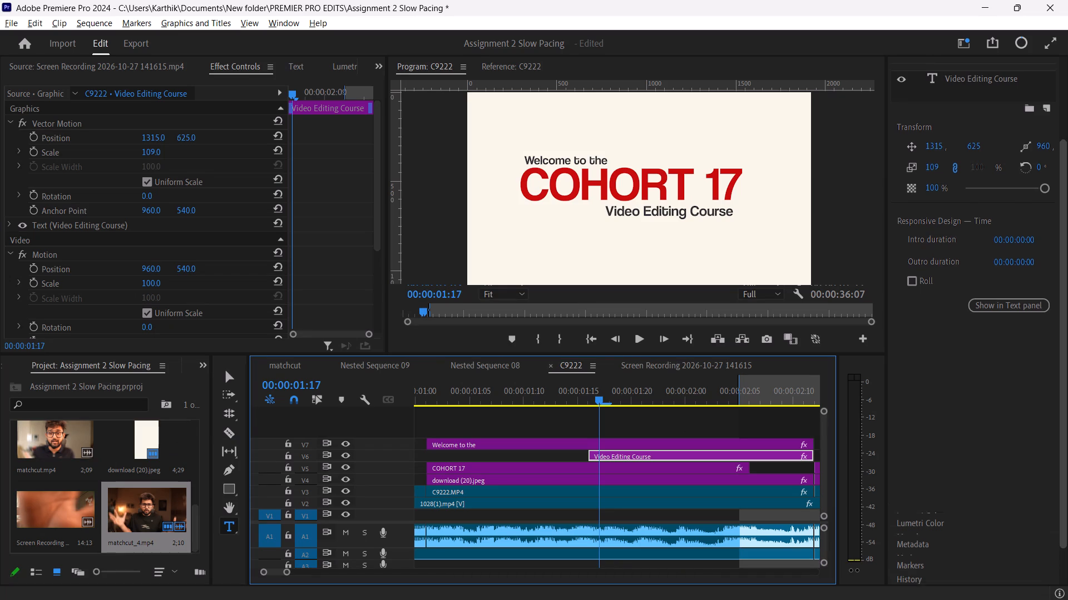
{"action": "left_click_drag", "start_coordinate": [1054, 203], "coordinate": [1046, 83]}
{"action": "left_click", "coordinate": [993, 85]}
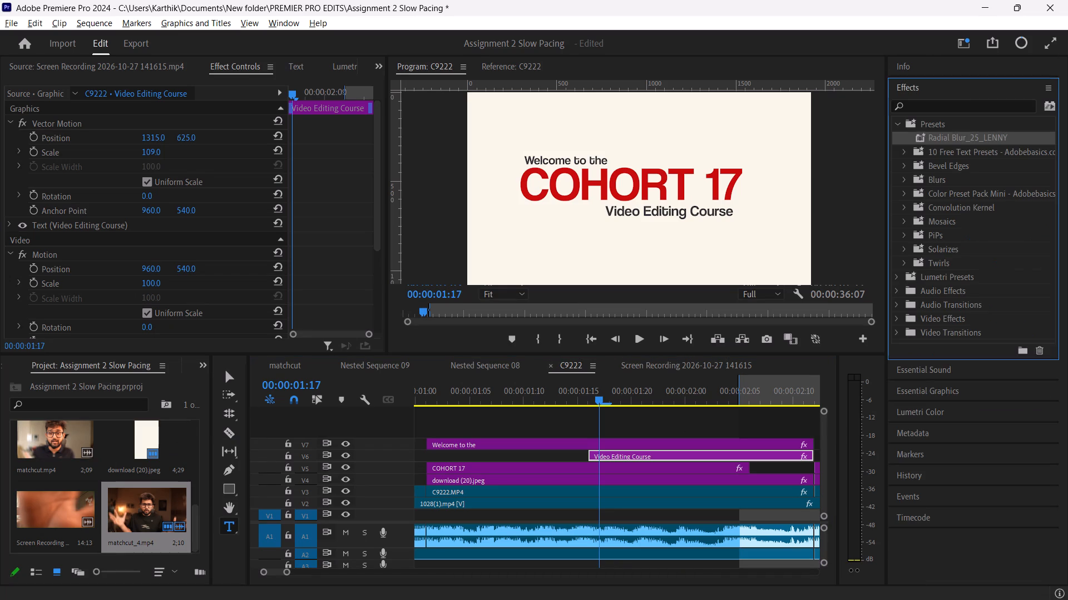
{"action": "left_click", "coordinate": [961, 109]}
{"action": "type", "text": "transf"}
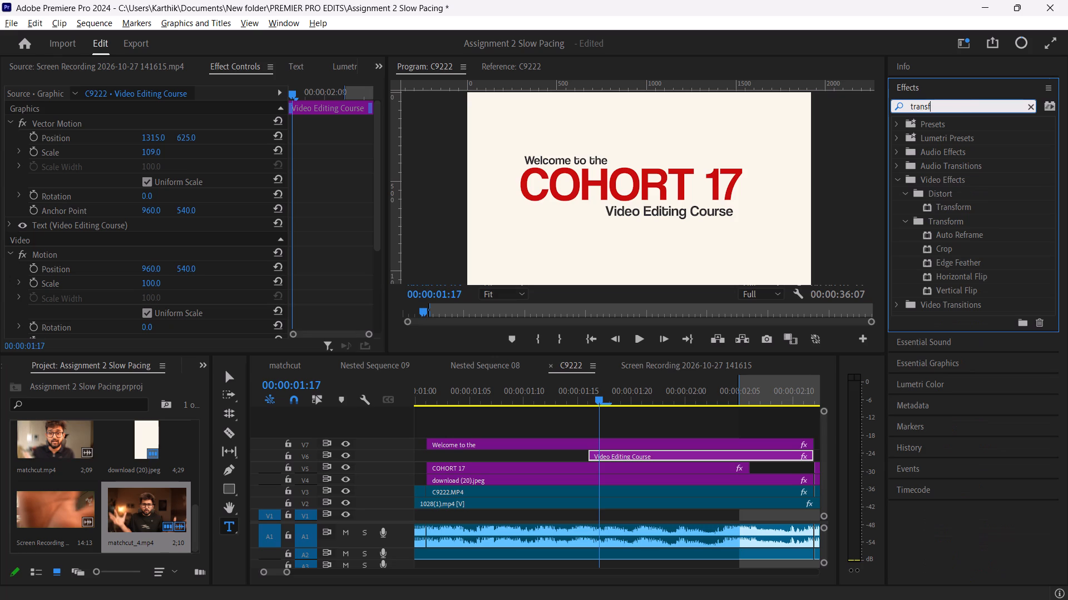
{"action": "left_click_drag", "start_coordinate": [971, 206], "coordinate": [935, 257]}
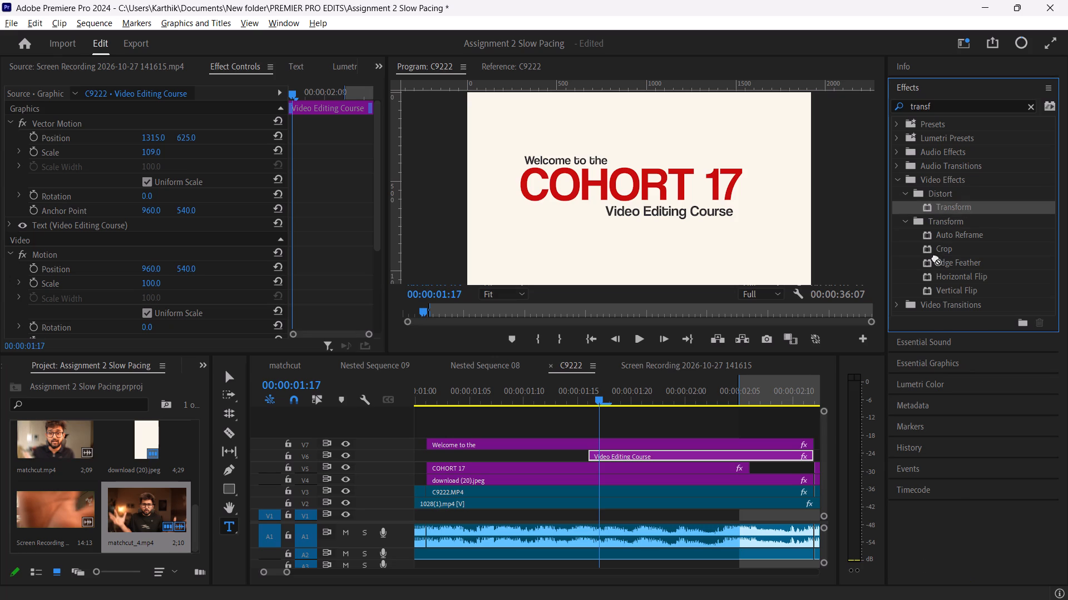
{"action": "left_click_drag", "start_coordinate": [935, 257], "coordinate": [636, 528]}
{"action": "left_click_drag", "start_coordinate": [636, 528], "coordinate": [581, 469]}
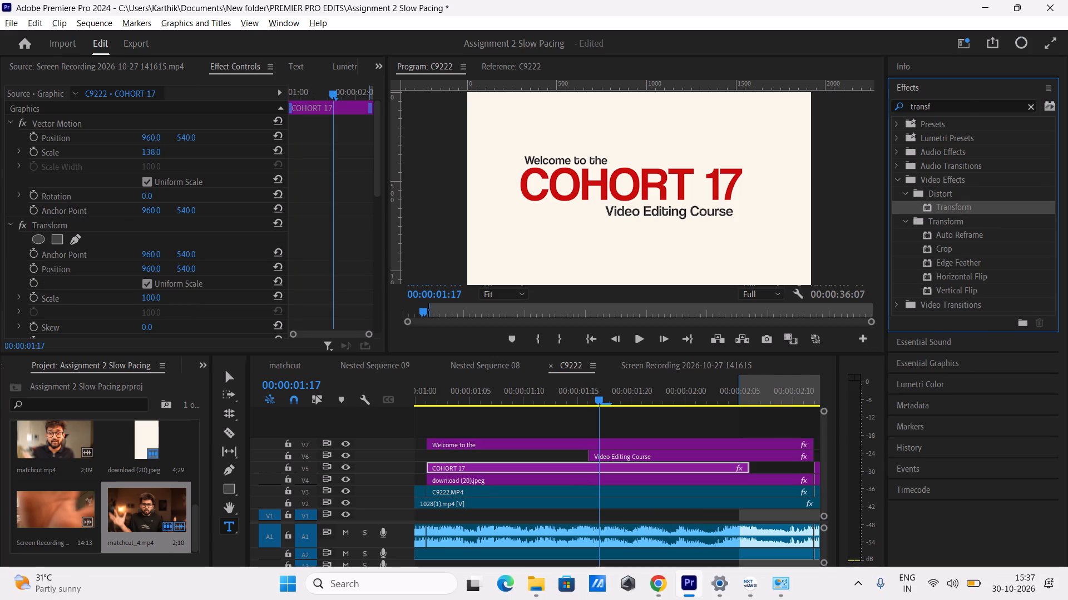
Search the effects for "blur" and apply Gaussian Blur to the COHORT 17 graphic on V5.
{"action": "double_click", "coordinate": [933, 108]}
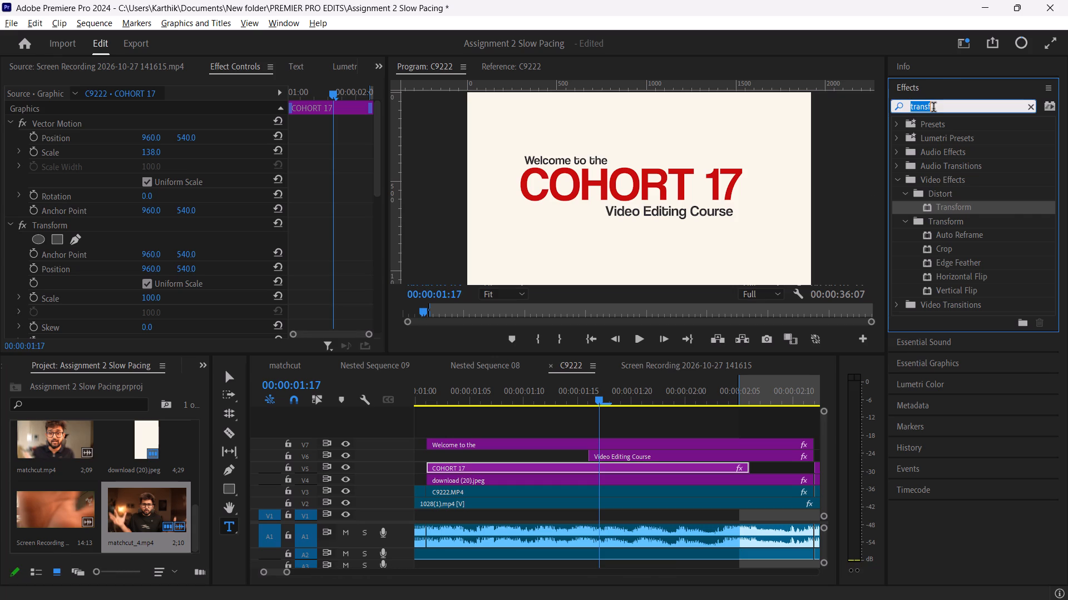
{"action": "type", "text": "blur"}
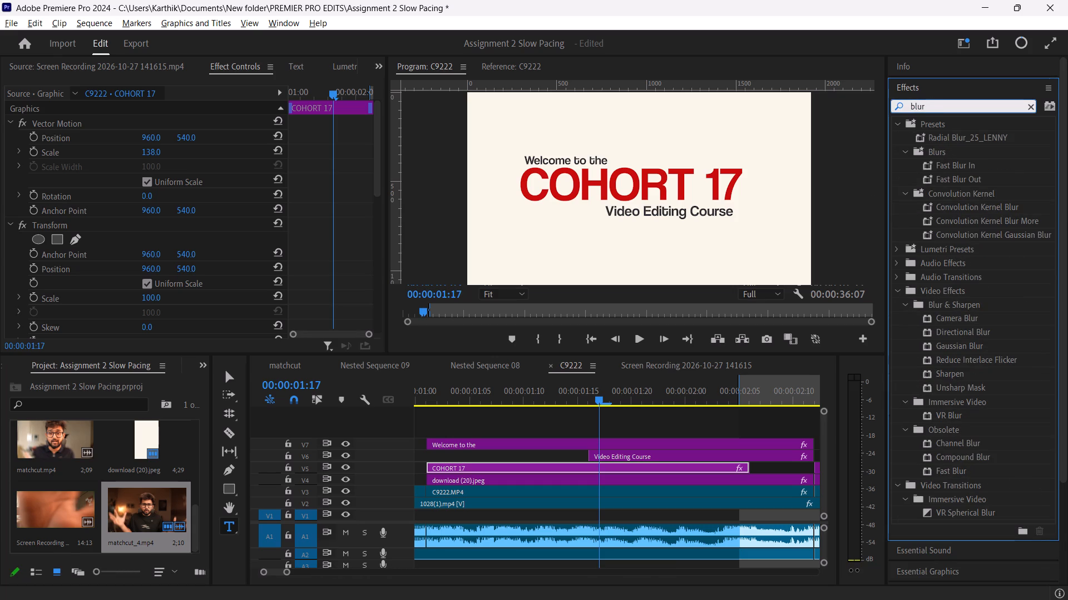
{"action": "left_click_drag", "start_coordinate": [958, 347], "coordinate": [654, 461]}
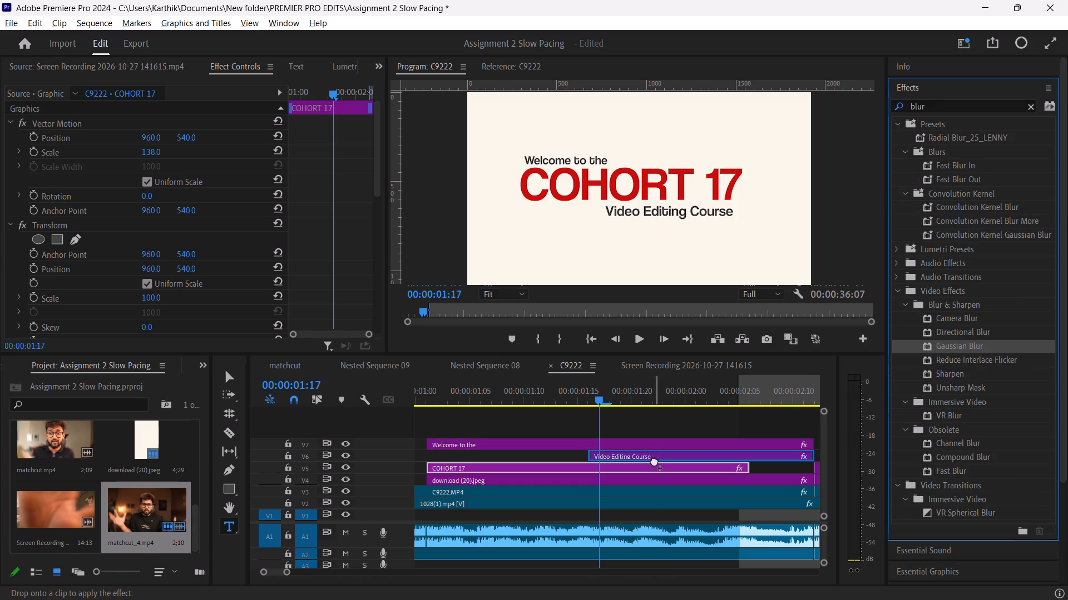
{"action": "left_click_drag", "start_coordinate": [654, 461], "coordinate": [656, 466]}
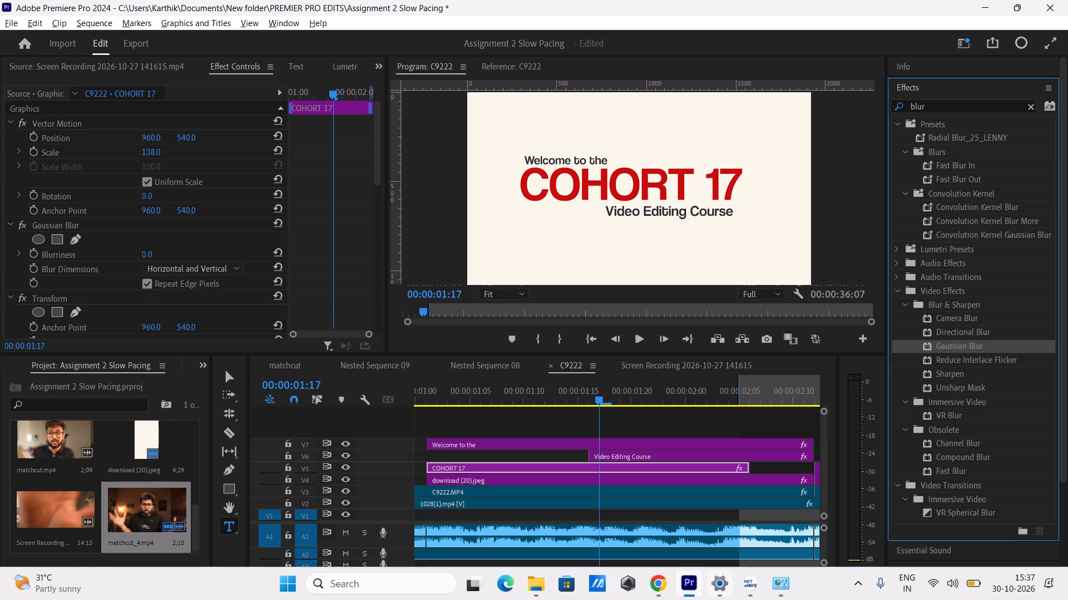
Return to the tutorial in Chrome and continue watching it full screen to see how the Gaussian Blur and Transform settings are handled.
{"action": "left_click", "coordinate": [668, 588]}
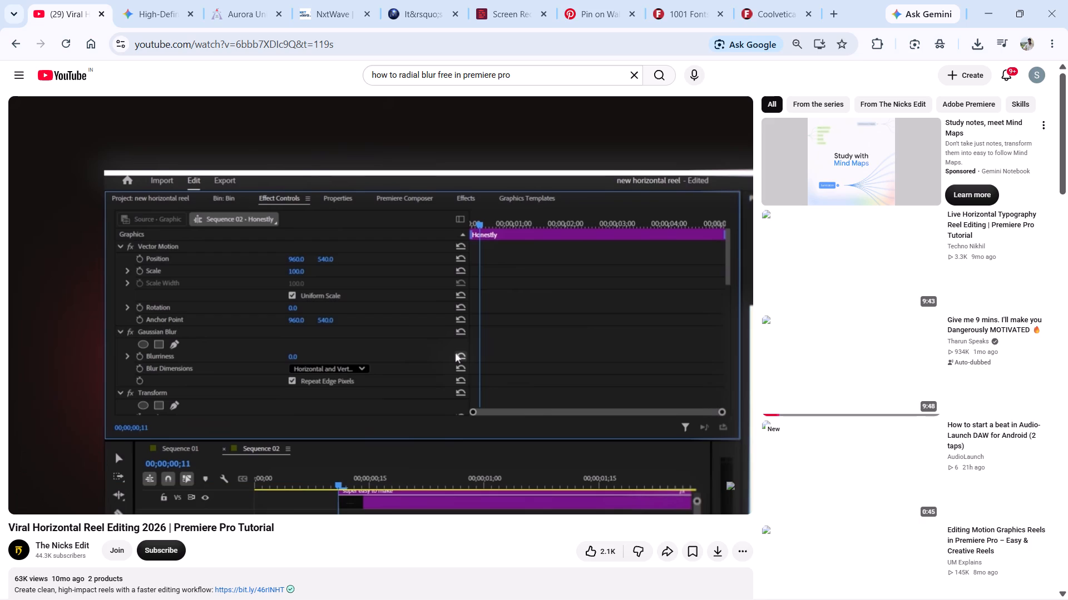
{"action": "left_click", "coordinate": [369, 298]}
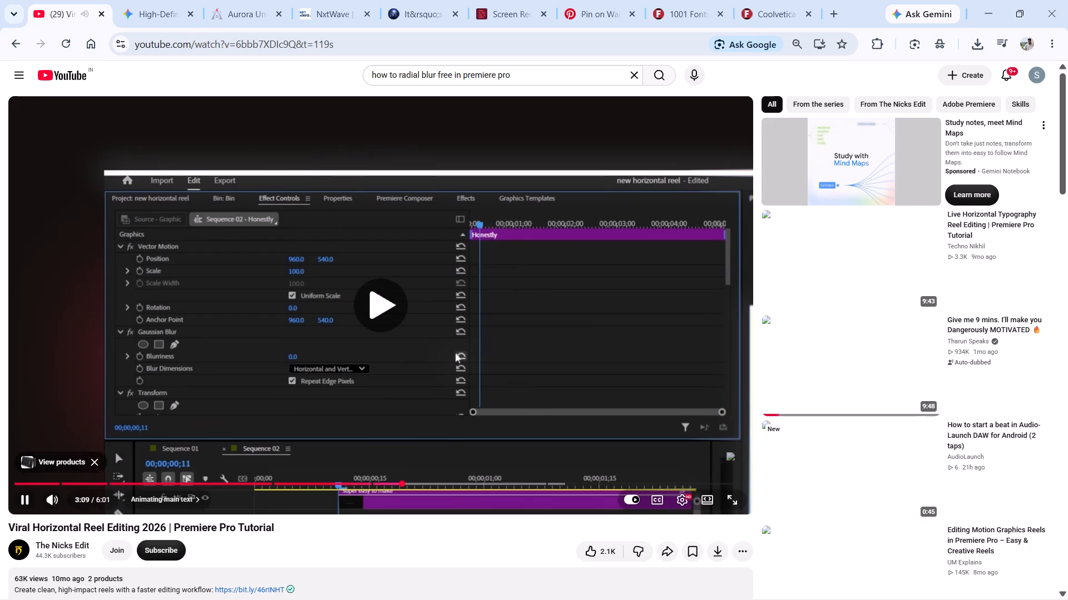
{"action": "left_click", "coordinate": [369, 298]}
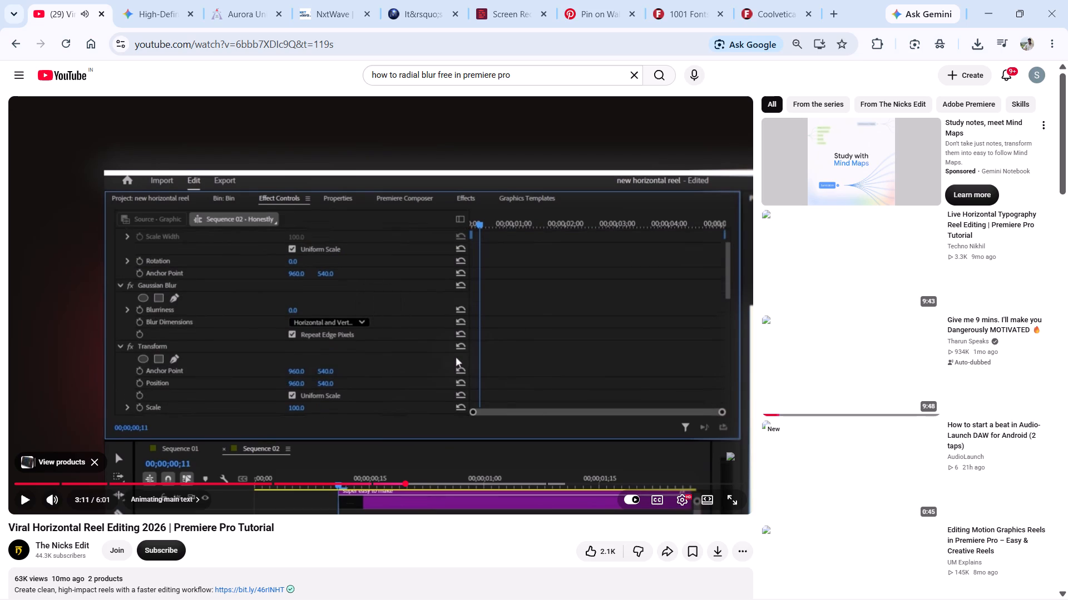
{"action": "left_click", "coordinate": [369, 298]}
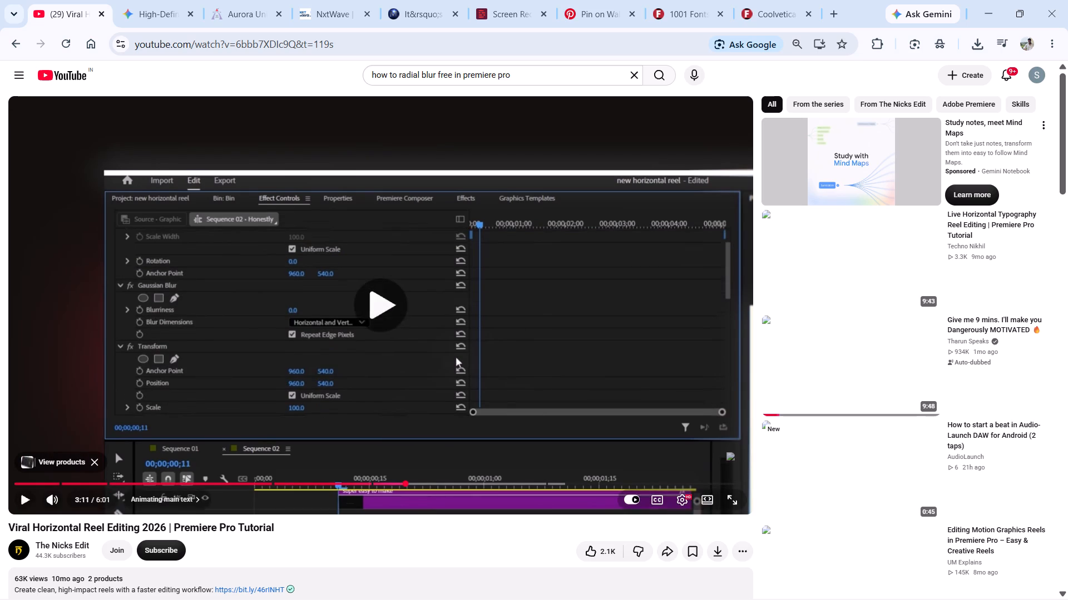
{"action": "double_click", "coordinate": [369, 298]}
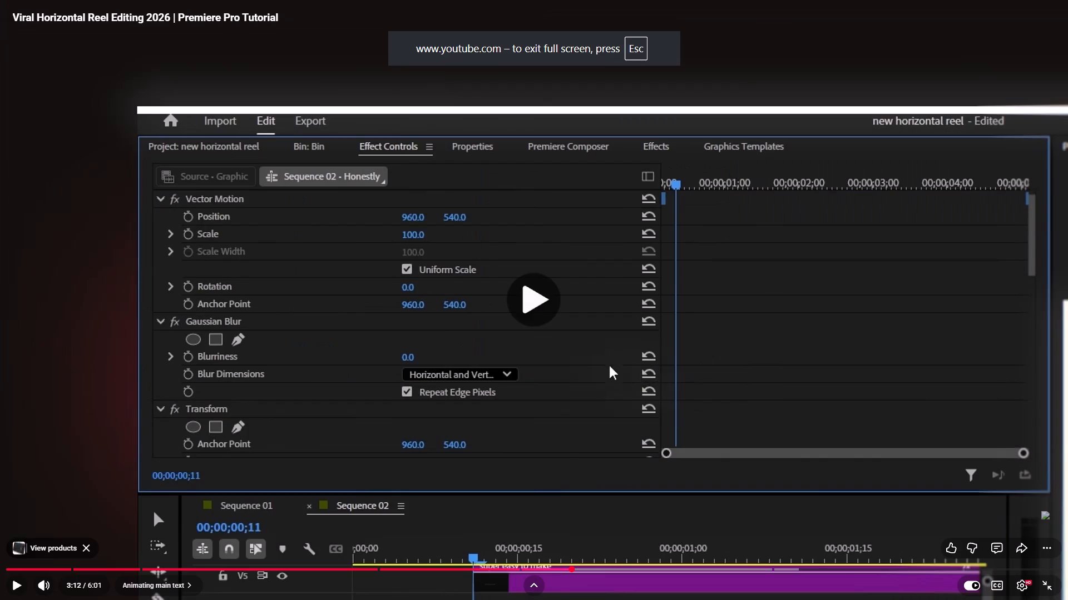
{"action": "left_click", "coordinate": [508, 277]}
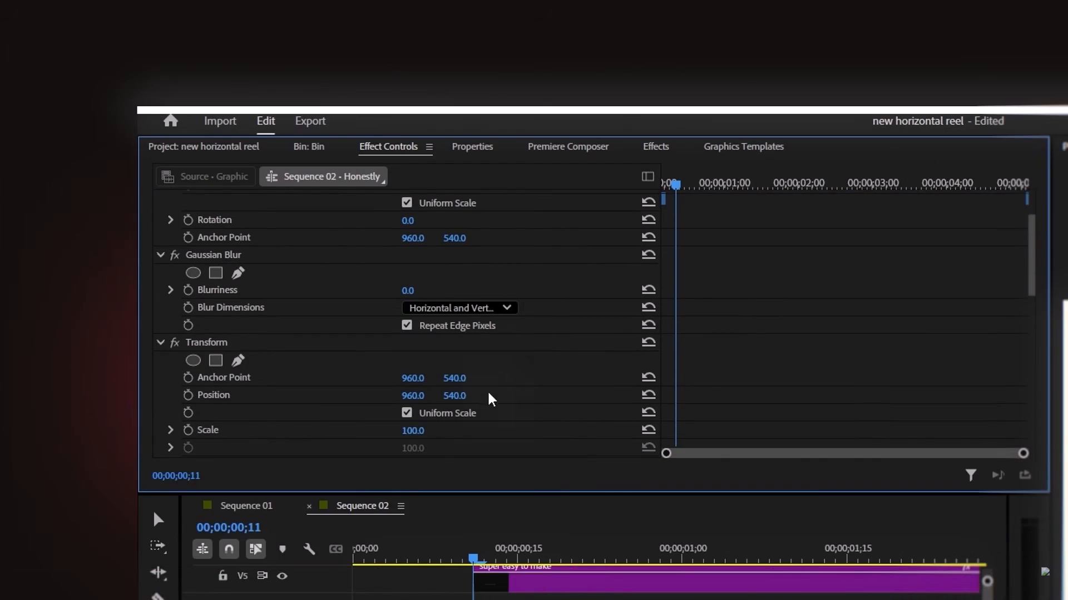
{"action": "left_click", "coordinate": [508, 277]}
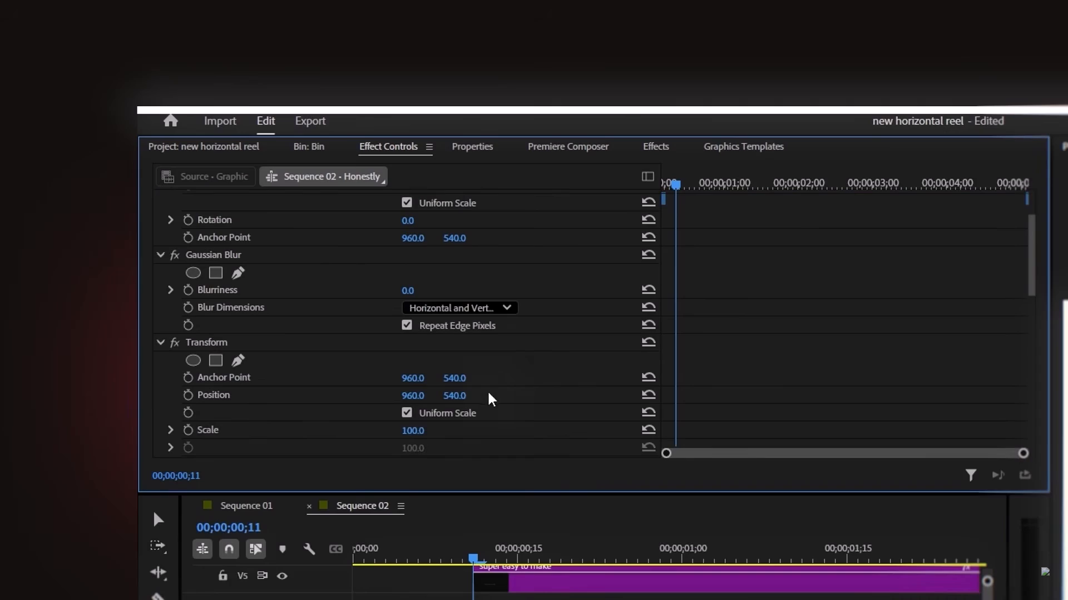
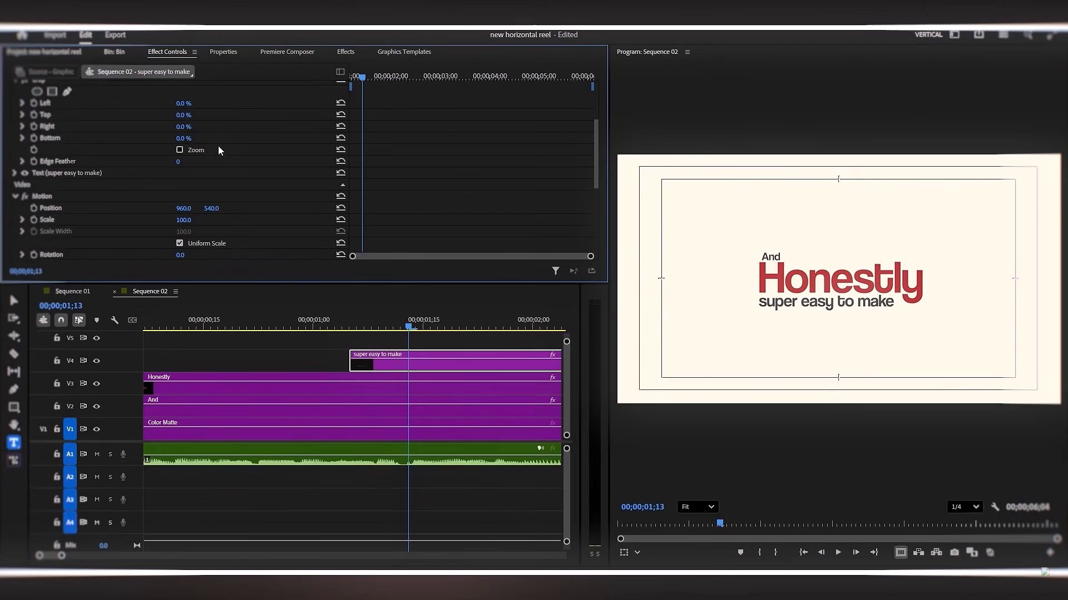
Replay the tutorial's "Animating main text" chapter and check which Gaussian Blur and Transform properties get their first keyframes.
{"action": "left_click", "coordinate": [516, 296]}
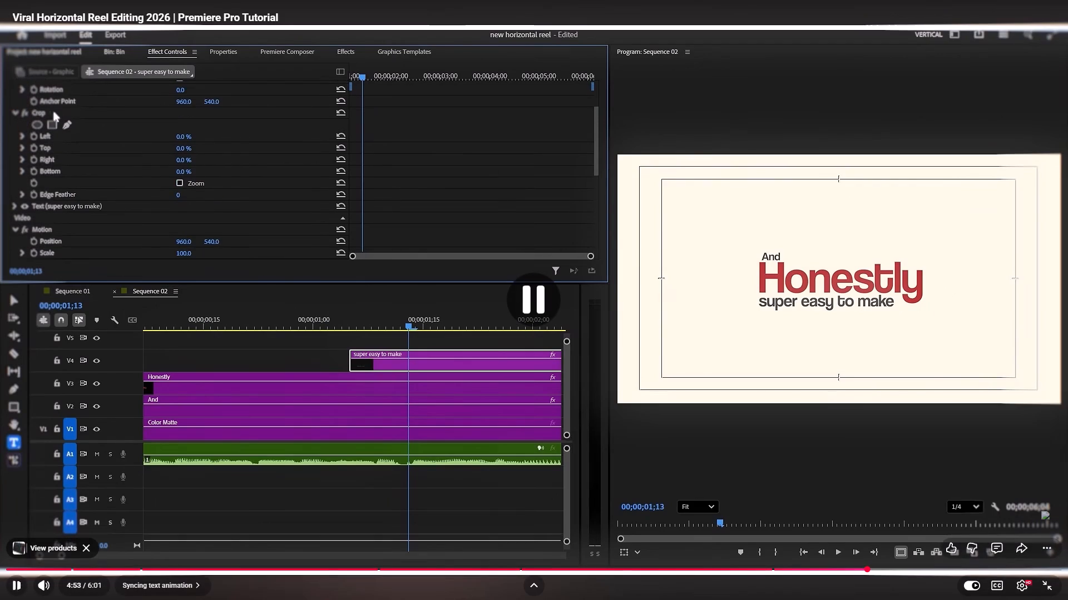
{"action": "left_click", "coordinate": [528, 57]}
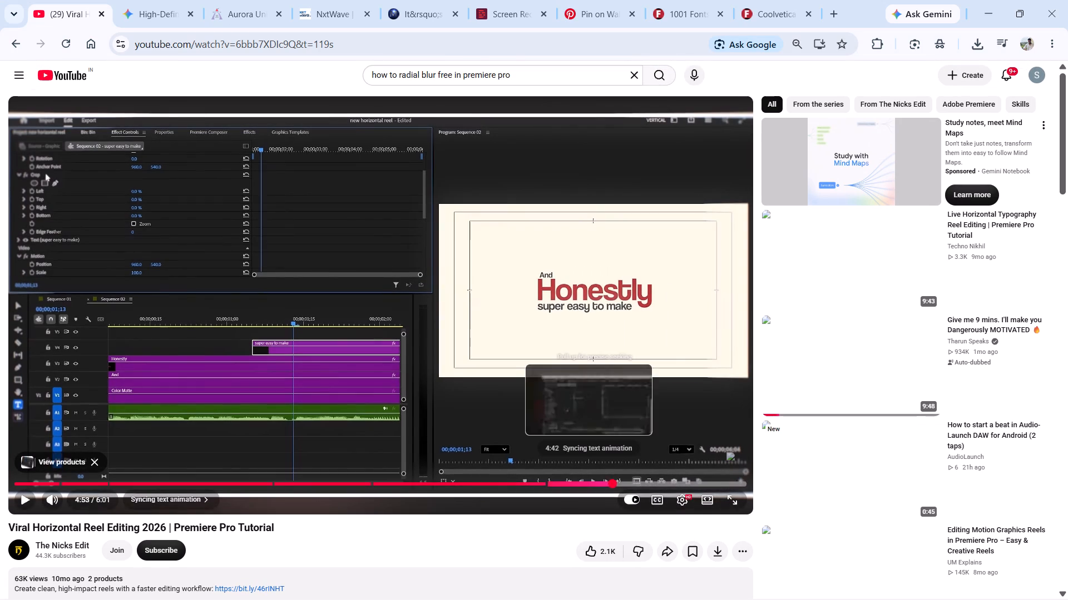
{"action": "left_click", "coordinate": [380, 481]}
{"action": "left_click", "coordinate": [363, 346]}
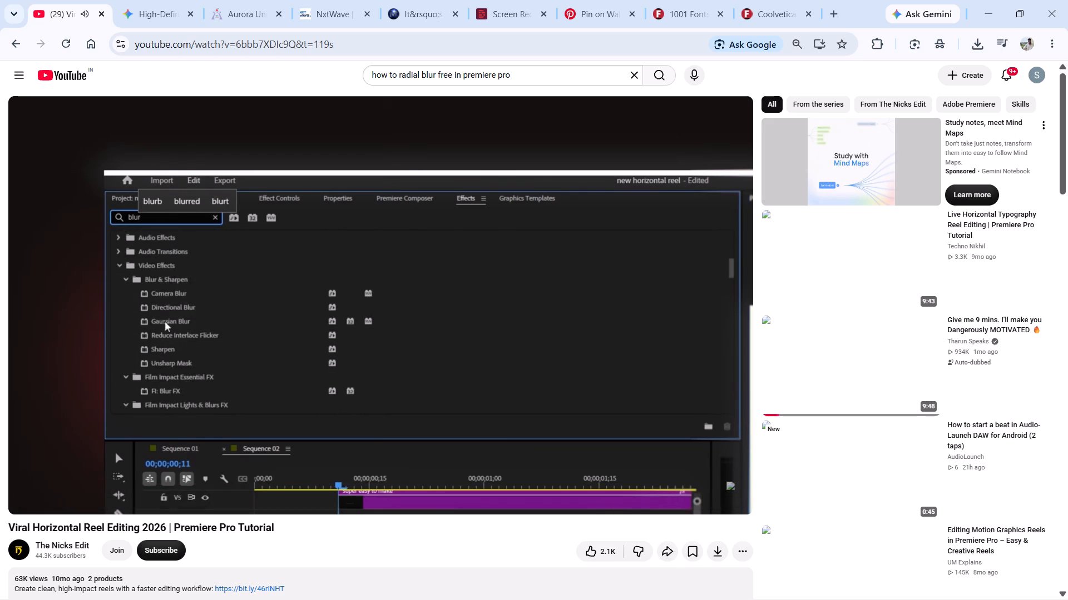
{"action": "key", "text": "Right"}
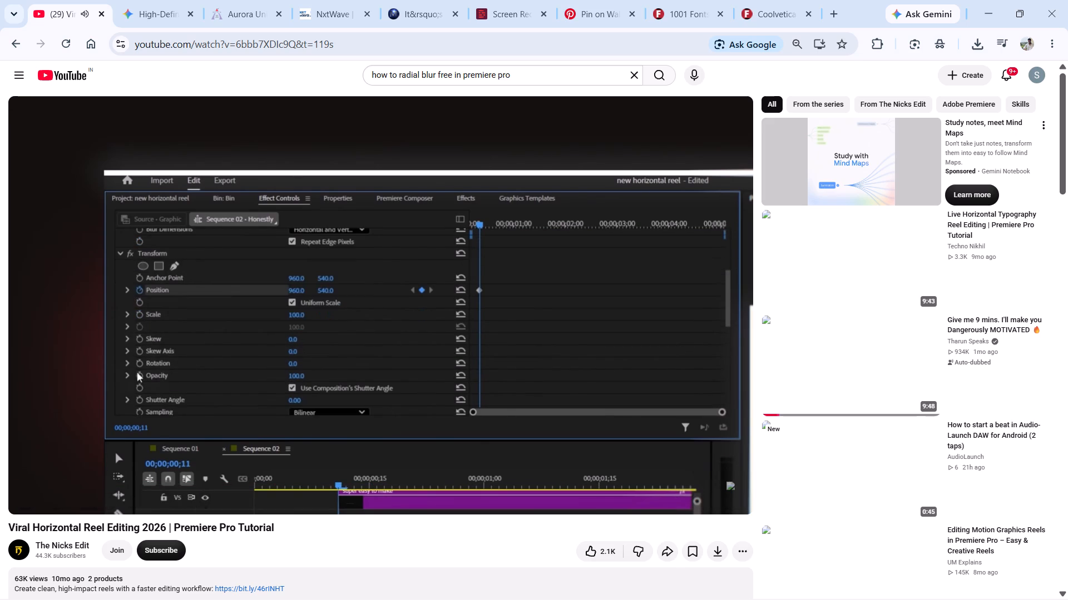
{"action": "left_click", "coordinate": [350, 284]}
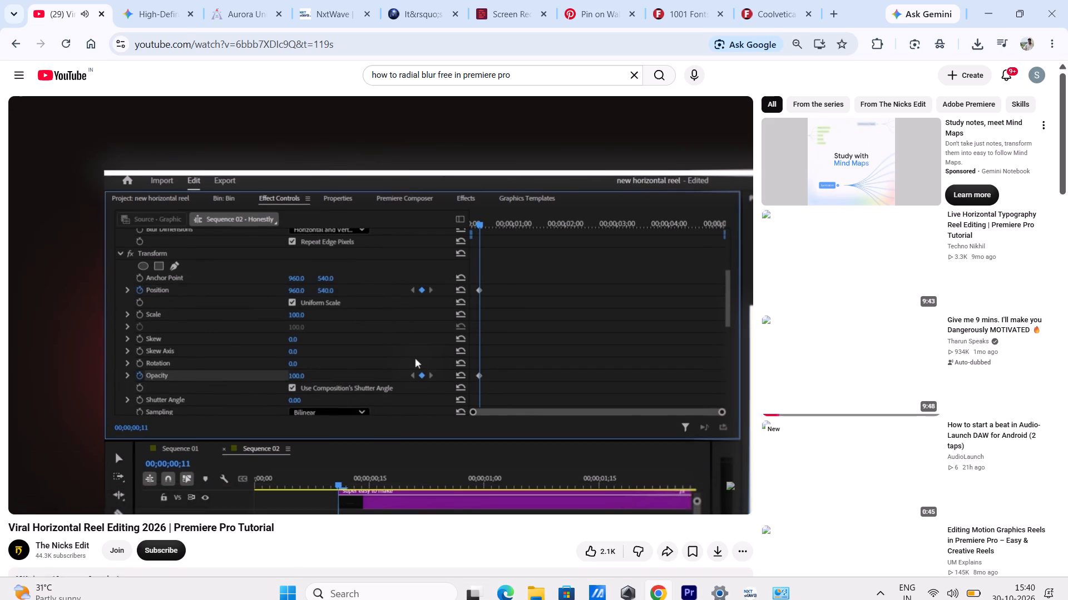
Switch to Premiere Pro and add a Gaussian Blur Blurriness keyframe at the COHORT 17 graphic's start, 00:00:01:01.
{"action": "left_click", "coordinate": [685, 578]}
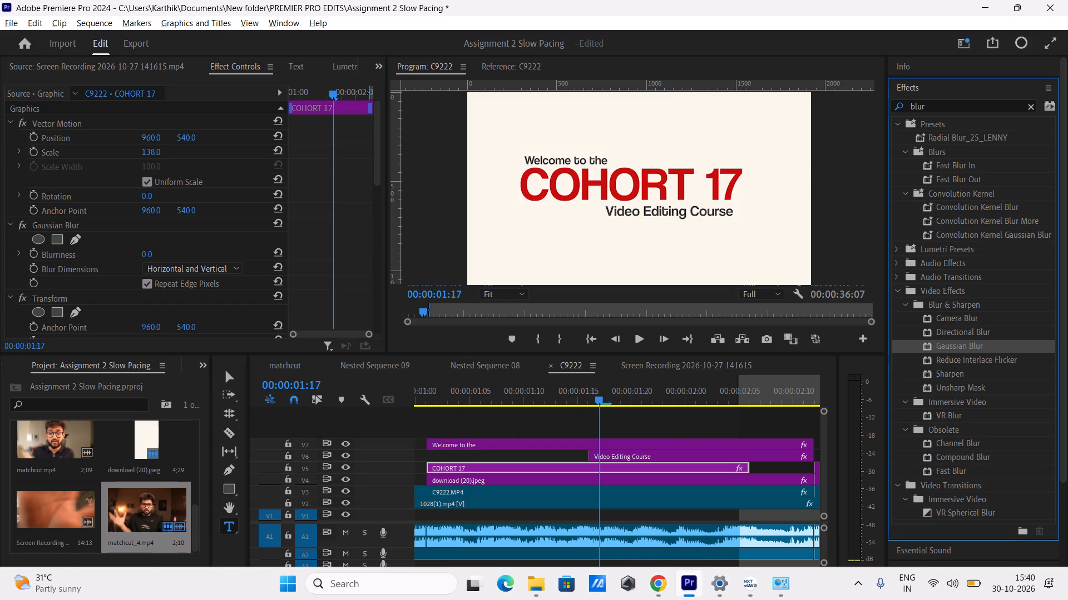
{"action": "left_click_drag", "start_coordinate": [597, 400], "coordinate": [422, 418]}
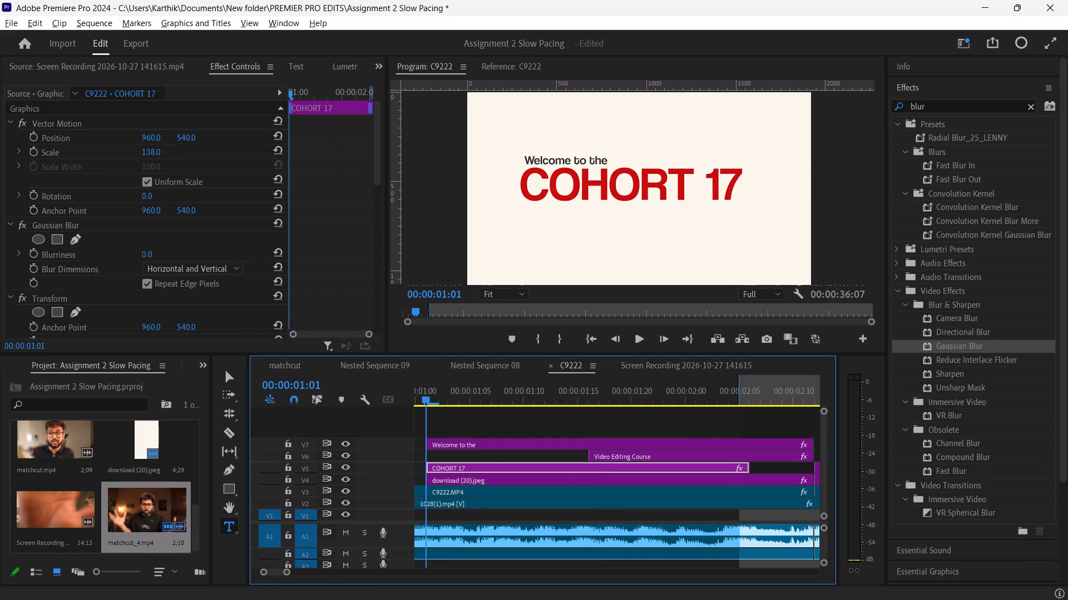
{"action": "scroll", "coordinate": [63, 154], "scroll_direction": "down", "scroll_amount": 1}
{"action": "scroll", "coordinate": [45, 152], "scroll_direction": "up", "scroll_amount": 1}
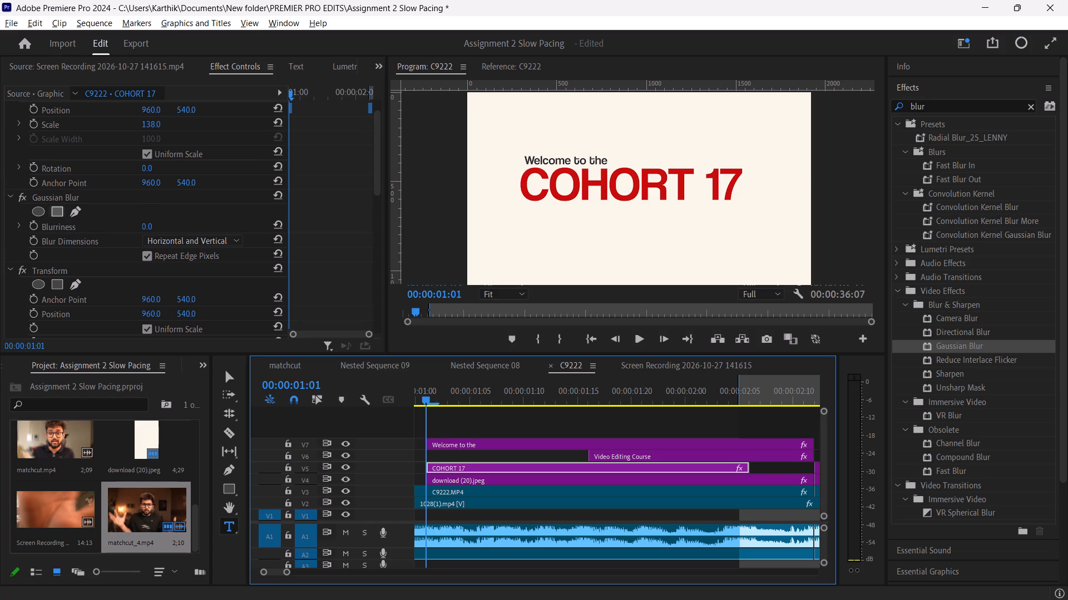
{"action": "left_click", "coordinate": [31, 228]}
{"action": "scroll", "coordinate": [31, 228], "scroll_direction": "down", "scroll_amount": 1}
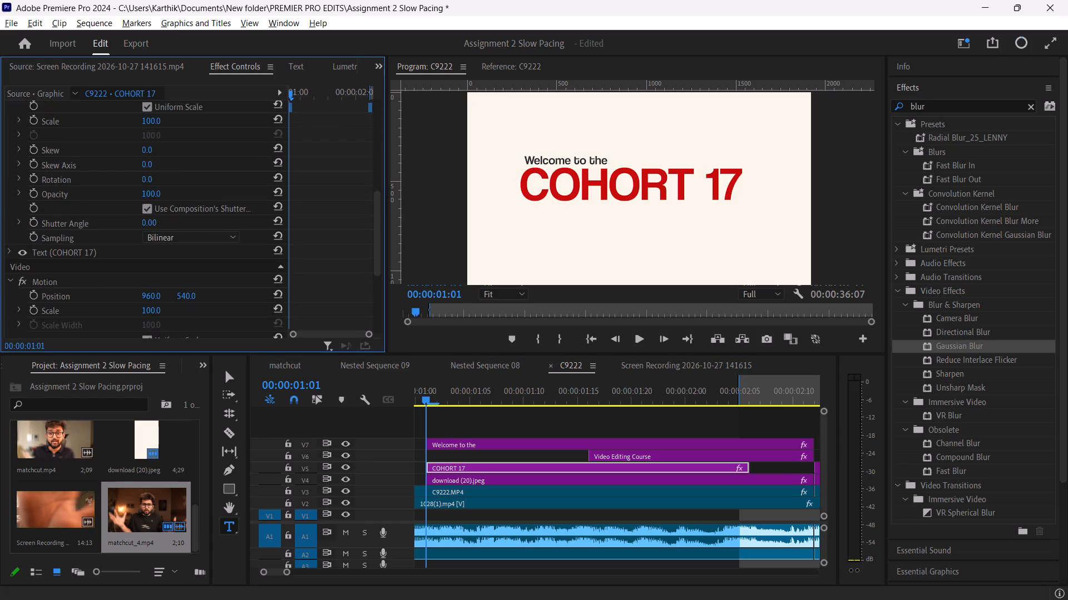
{"action": "scroll", "coordinate": [32, 205], "scroll_direction": "down", "scroll_amount": 1}
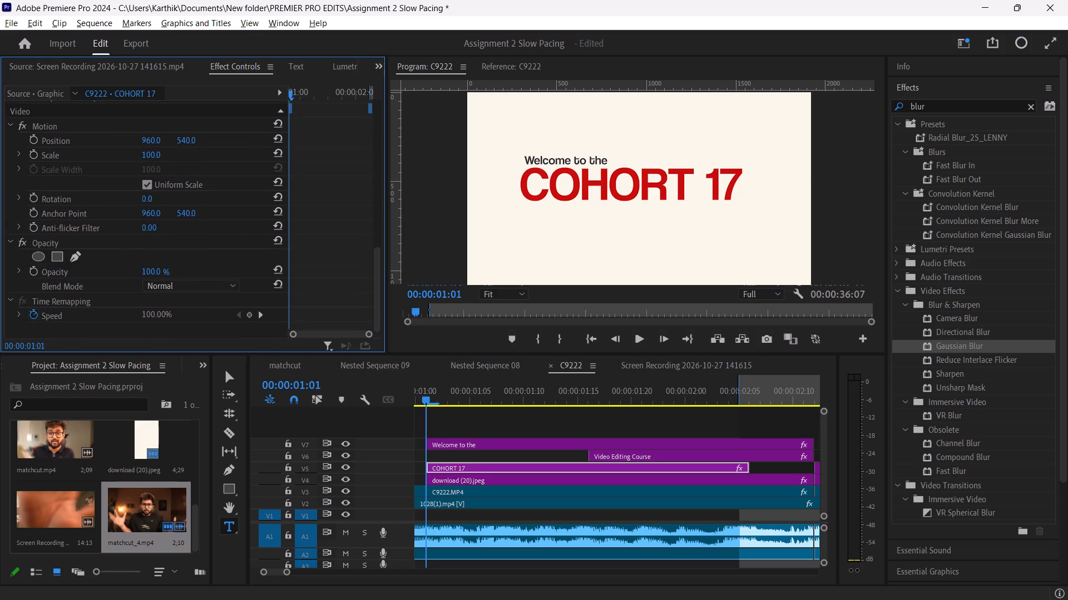
{"action": "scroll", "coordinate": [32, 205], "scroll_direction": "down", "scroll_amount": 1}
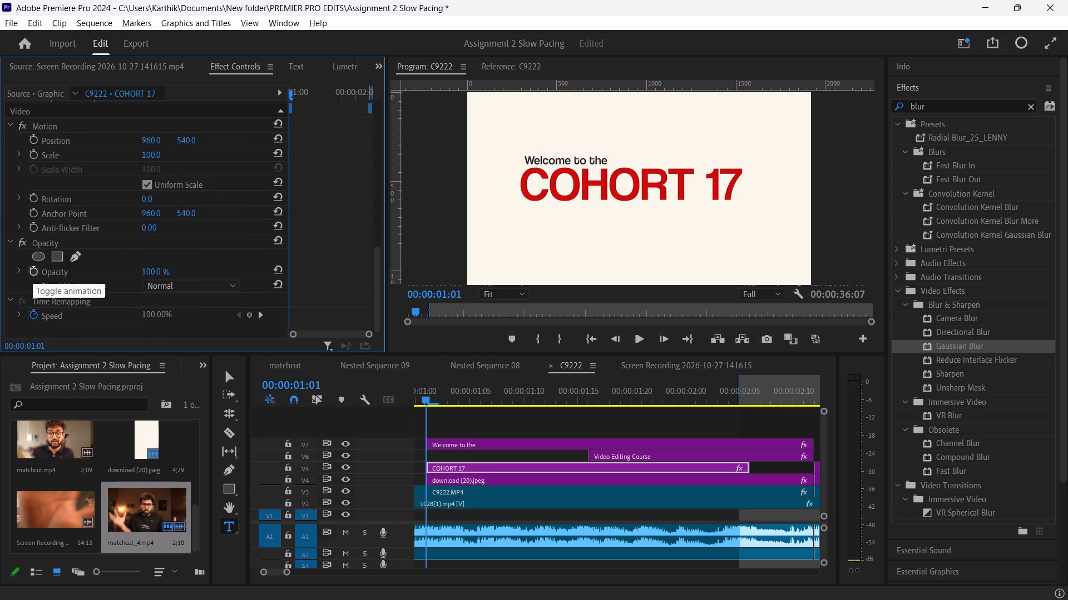
{"action": "scroll", "coordinate": [33, 273], "scroll_direction": "up", "scroll_amount": 2}
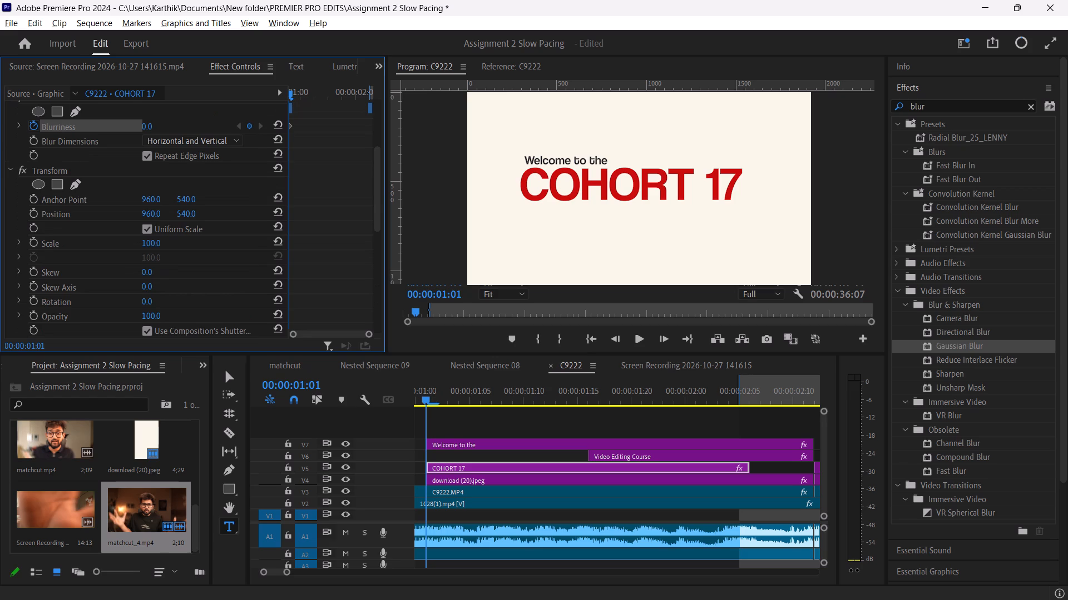
{"action": "scroll", "coordinate": [33, 273], "scroll_direction": "up", "scroll_amount": 1}
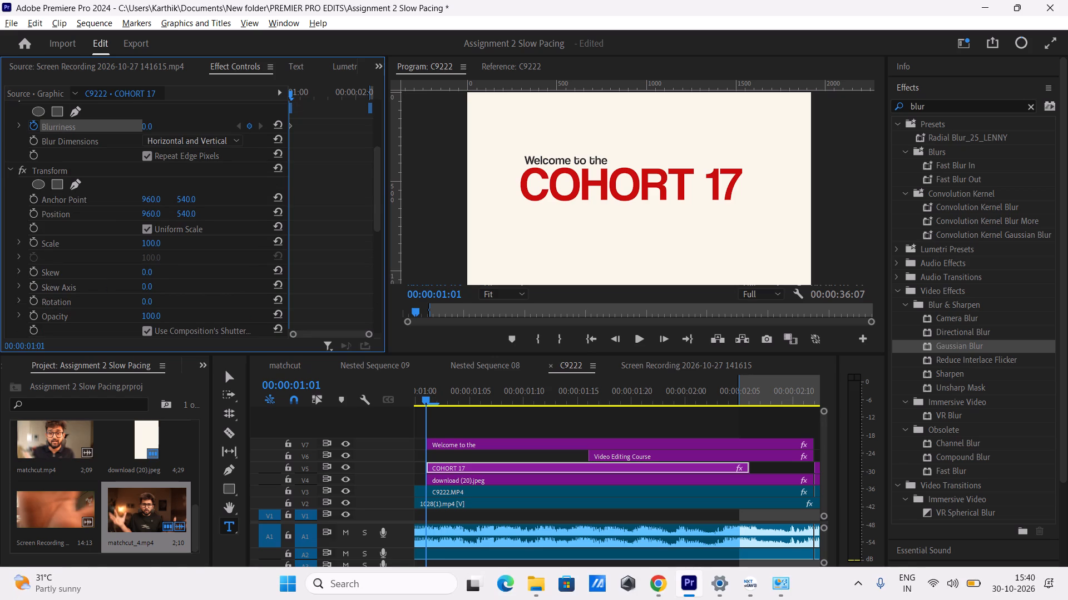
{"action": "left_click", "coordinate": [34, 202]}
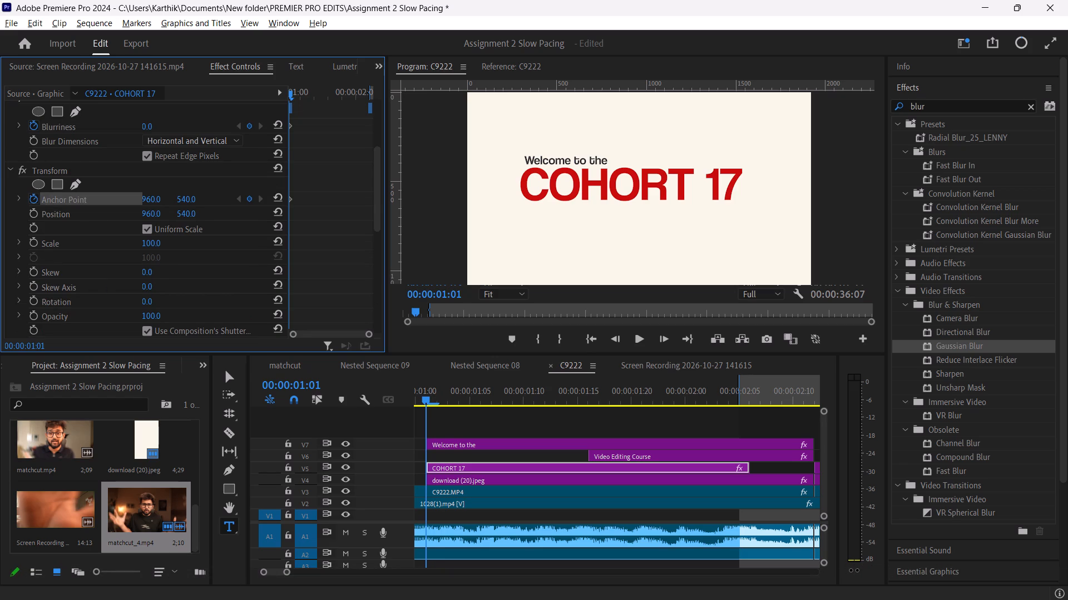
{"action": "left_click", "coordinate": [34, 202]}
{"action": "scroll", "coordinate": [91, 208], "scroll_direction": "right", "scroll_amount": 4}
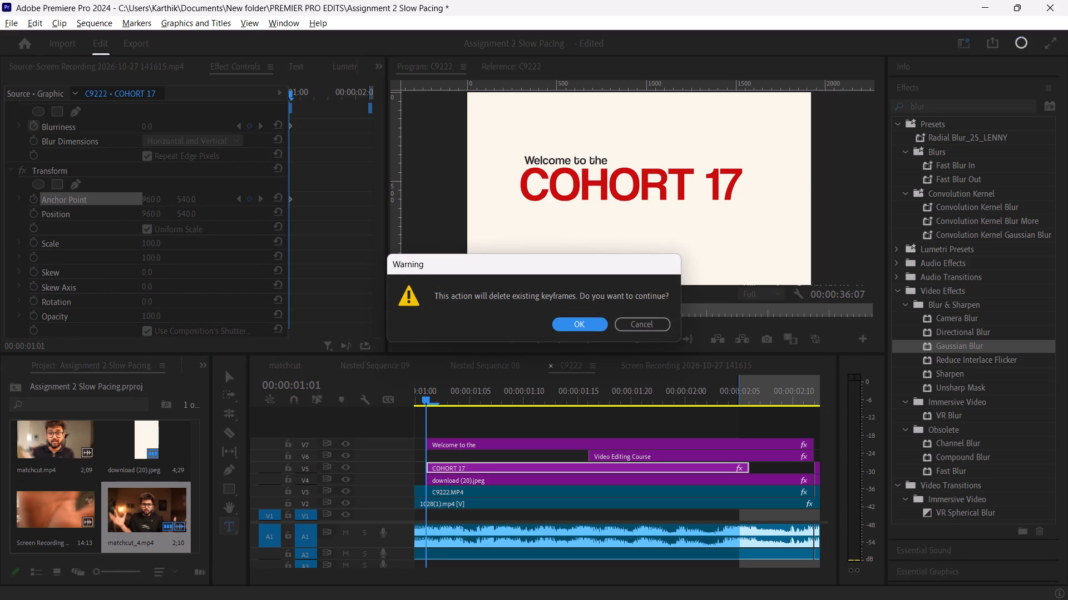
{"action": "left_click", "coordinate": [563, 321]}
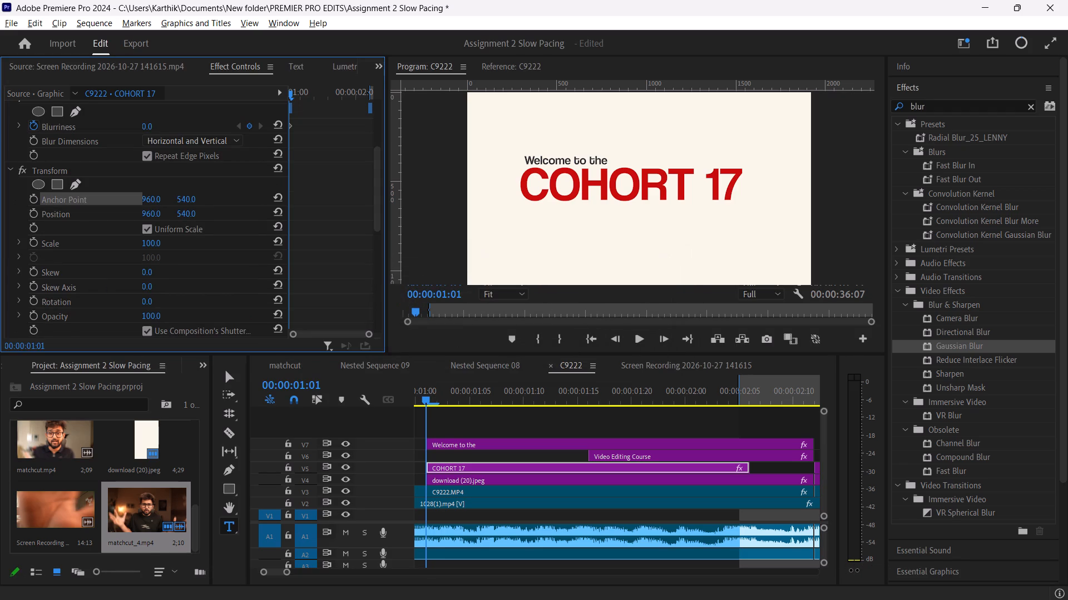
Add first keyframes for the Transform effect's Position and Opacity at 00:00:01:01.
{"action": "left_click", "coordinate": [36, 215]}
{"action": "left_click", "coordinate": [37, 317]}
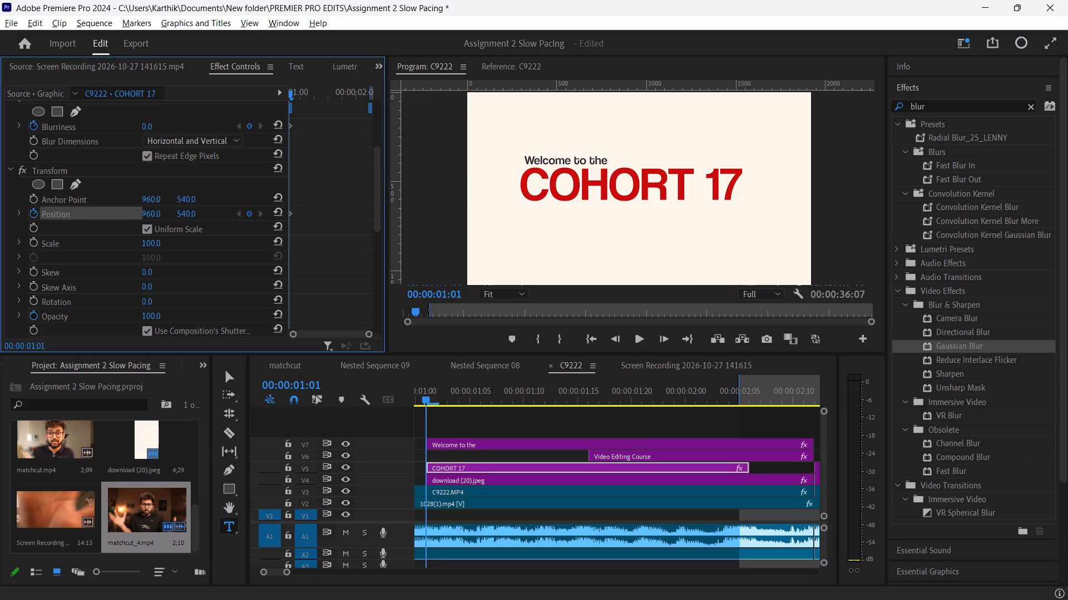
Switch to the tutorial in Chrome and watch where the second set of keyframes is placed.
{"action": "left_click", "coordinate": [662, 585]}
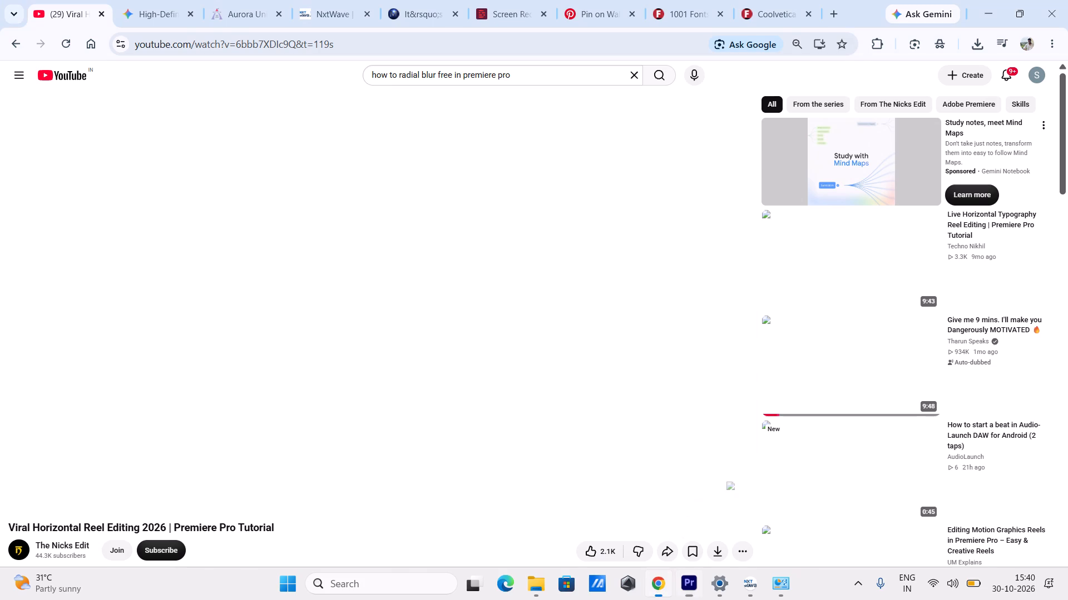
{"action": "left_click", "coordinate": [401, 334]}
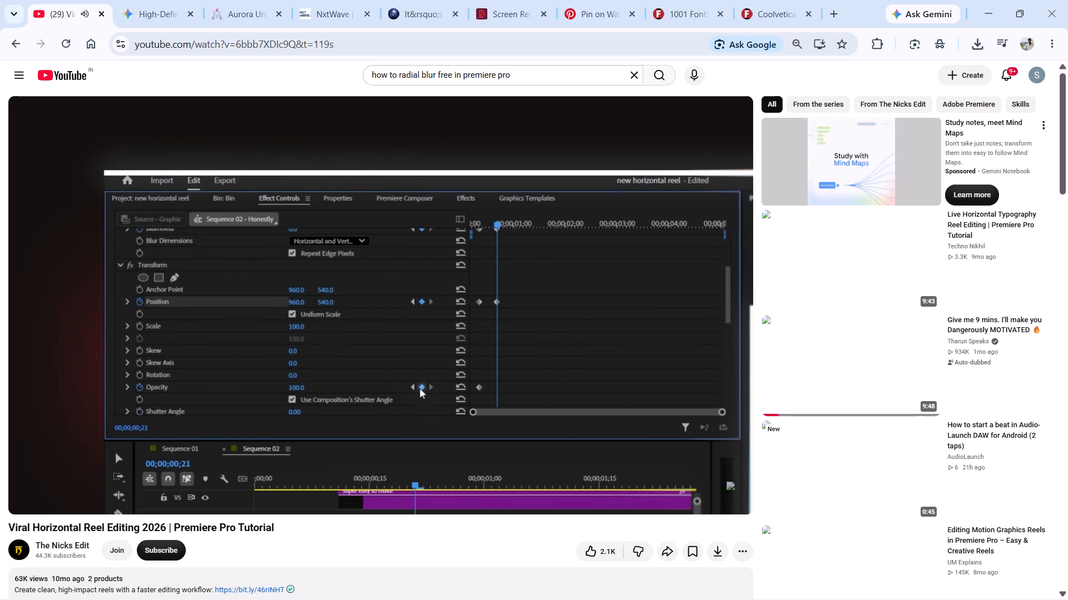
{"action": "left_click", "coordinate": [401, 334]}
Back in Premiere Pro, add second keyframes for Blurriness and Transform's Position and Opacity on COHORT 17 at 00:00:01:04.
{"action": "left_click", "coordinate": [688, 585]}
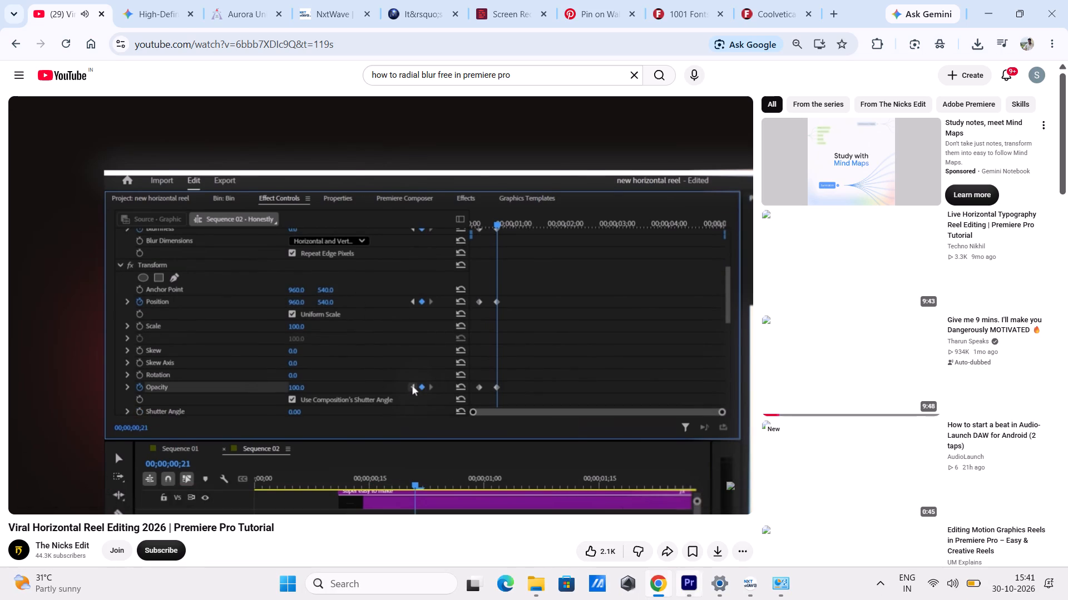
{"action": "key", "text": "Right"}
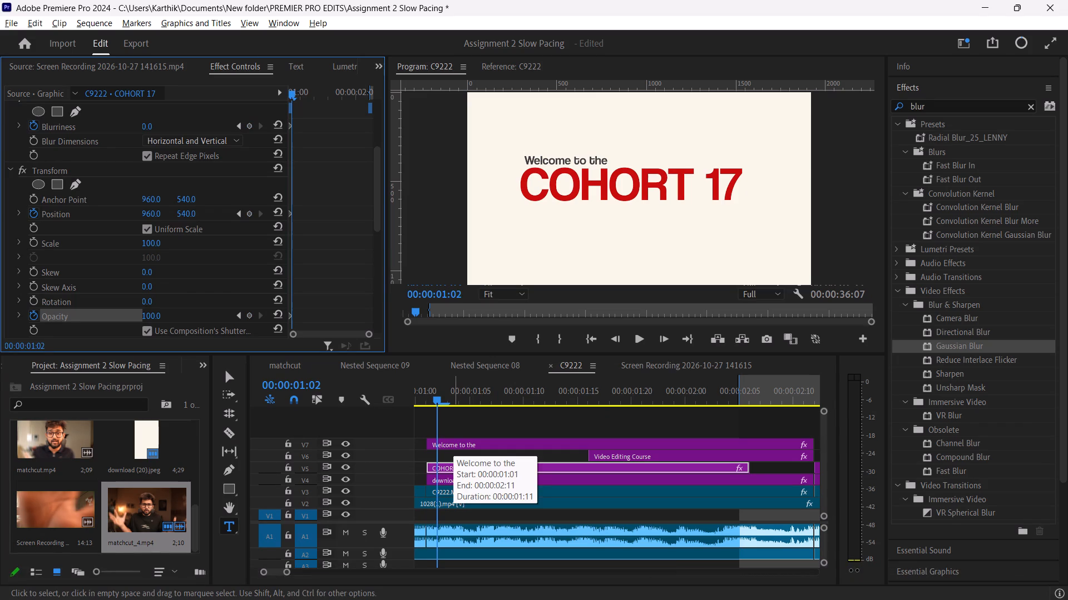
{"action": "key", "text": "Right"}
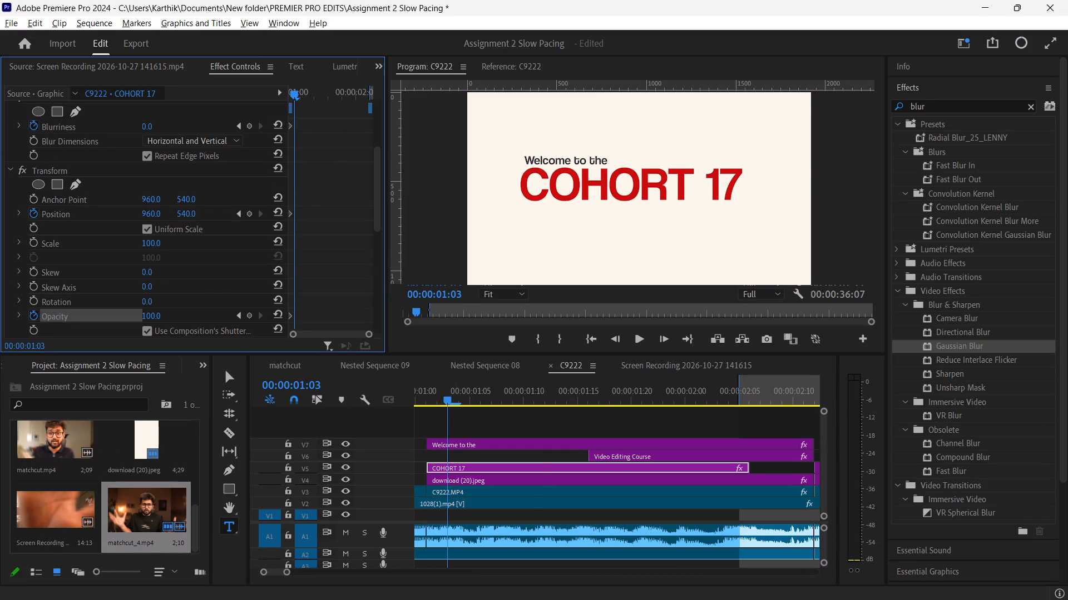
{"action": "left_click_drag", "start_coordinate": [292, 334], "coordinate": [316, 334]}
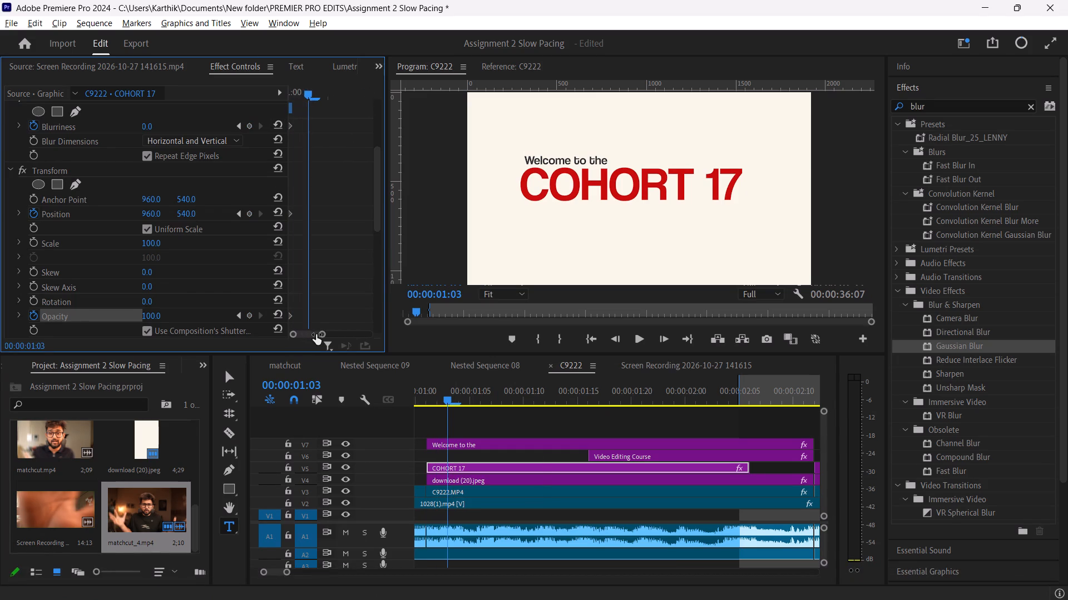
{"action": "left_click_drag", "start_coordinate": [316, 334], "coordinate": [322, 334]}
{"action": "key", "text": "Right"}
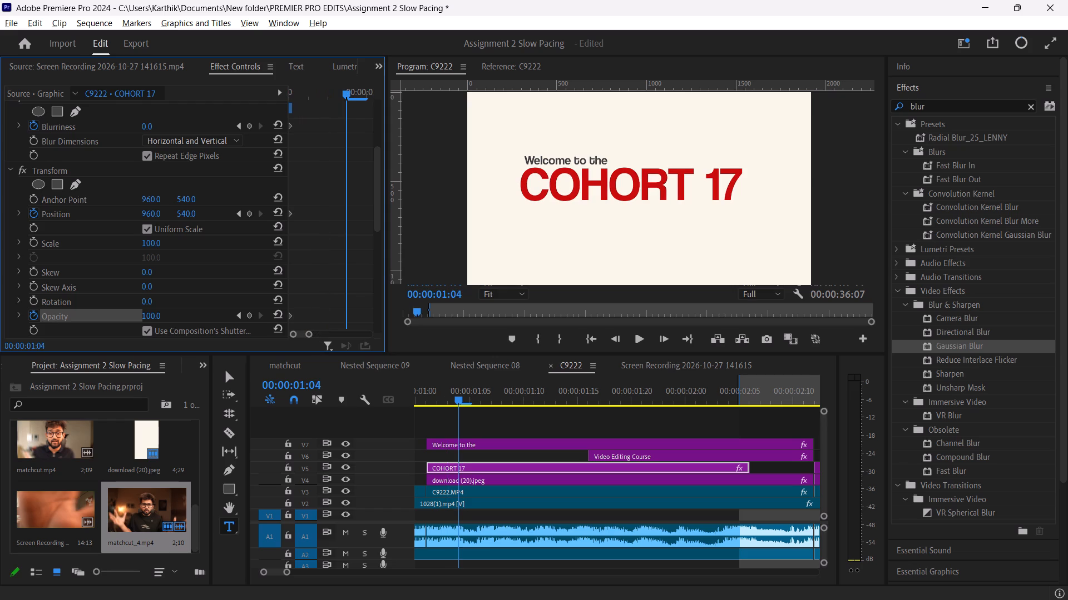
{"action": "left_click", "coordinate": [249, 123]}
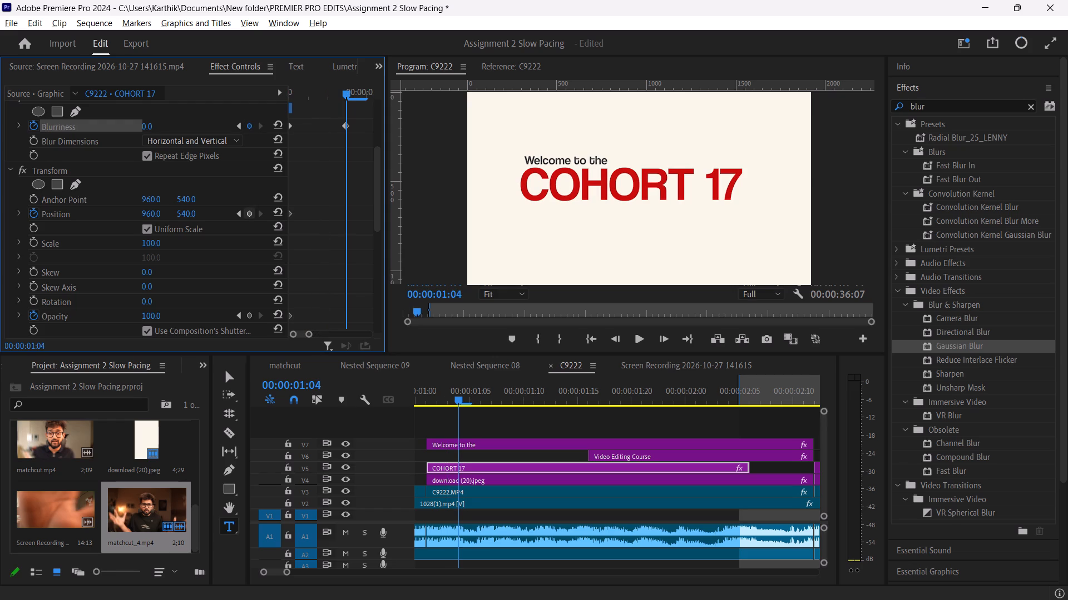
{"action": "left_click", "coordinate": [250, 216]}
{"action": "left_click", "coordinate": [252, 318]}
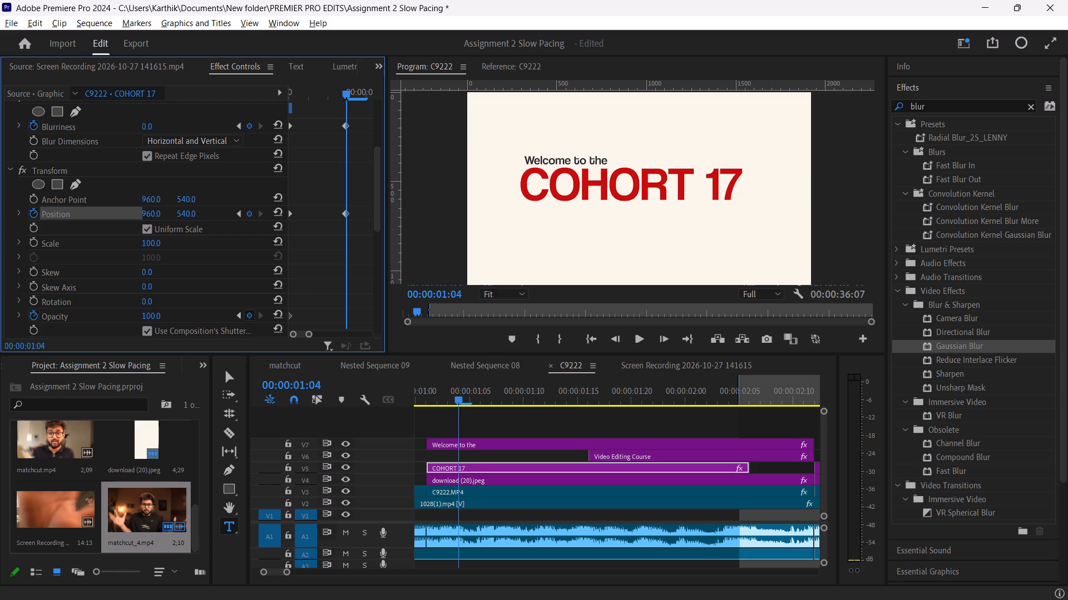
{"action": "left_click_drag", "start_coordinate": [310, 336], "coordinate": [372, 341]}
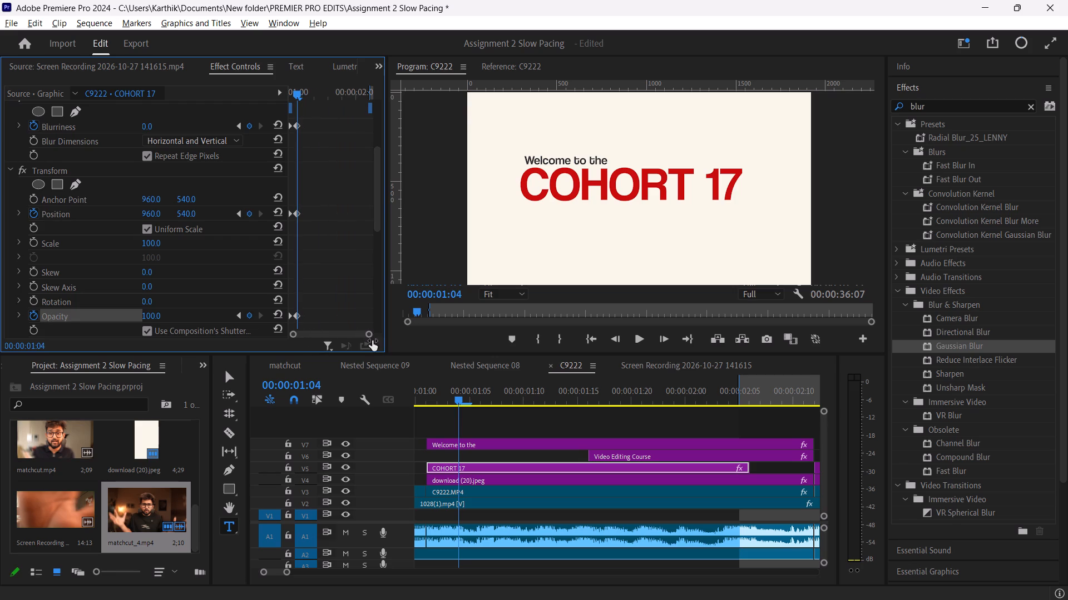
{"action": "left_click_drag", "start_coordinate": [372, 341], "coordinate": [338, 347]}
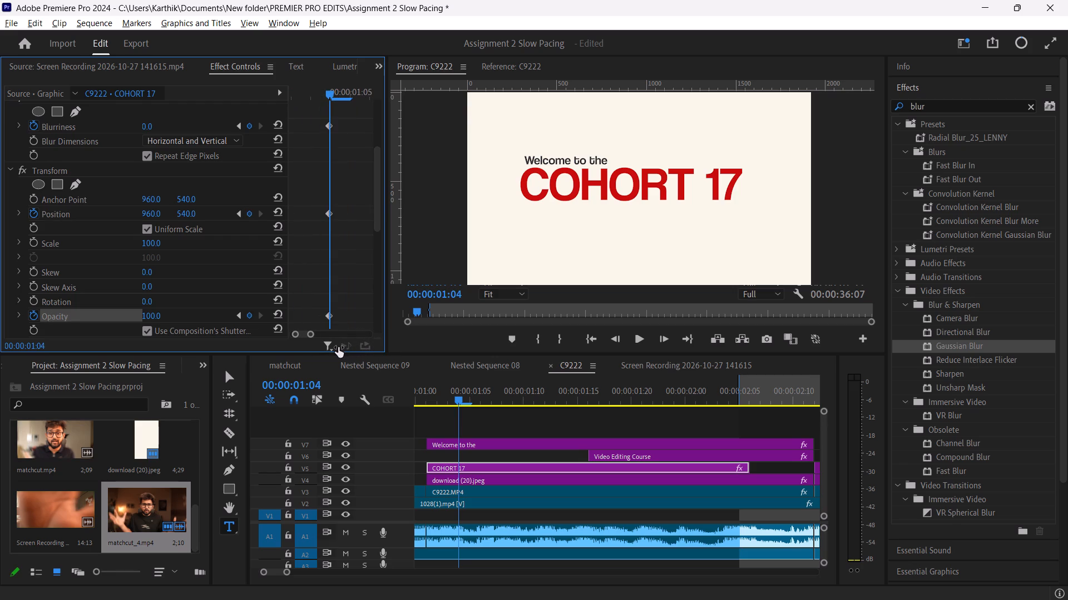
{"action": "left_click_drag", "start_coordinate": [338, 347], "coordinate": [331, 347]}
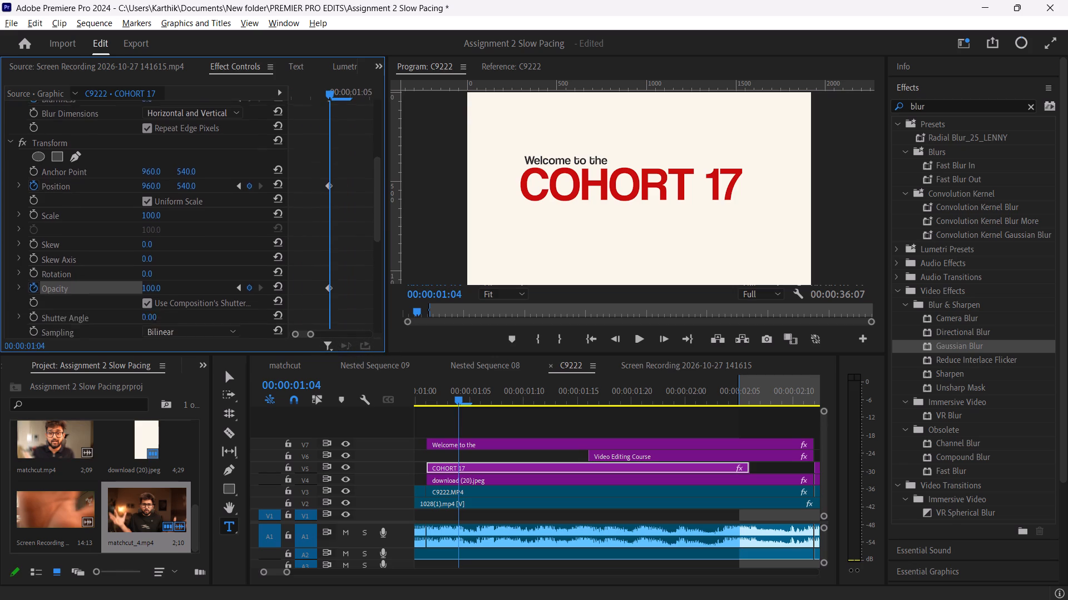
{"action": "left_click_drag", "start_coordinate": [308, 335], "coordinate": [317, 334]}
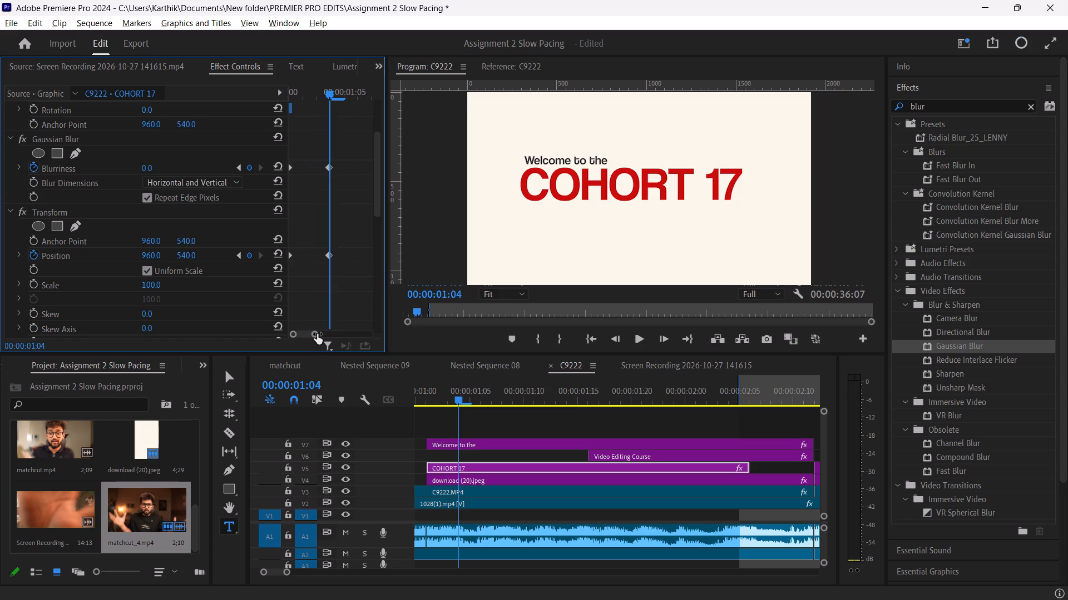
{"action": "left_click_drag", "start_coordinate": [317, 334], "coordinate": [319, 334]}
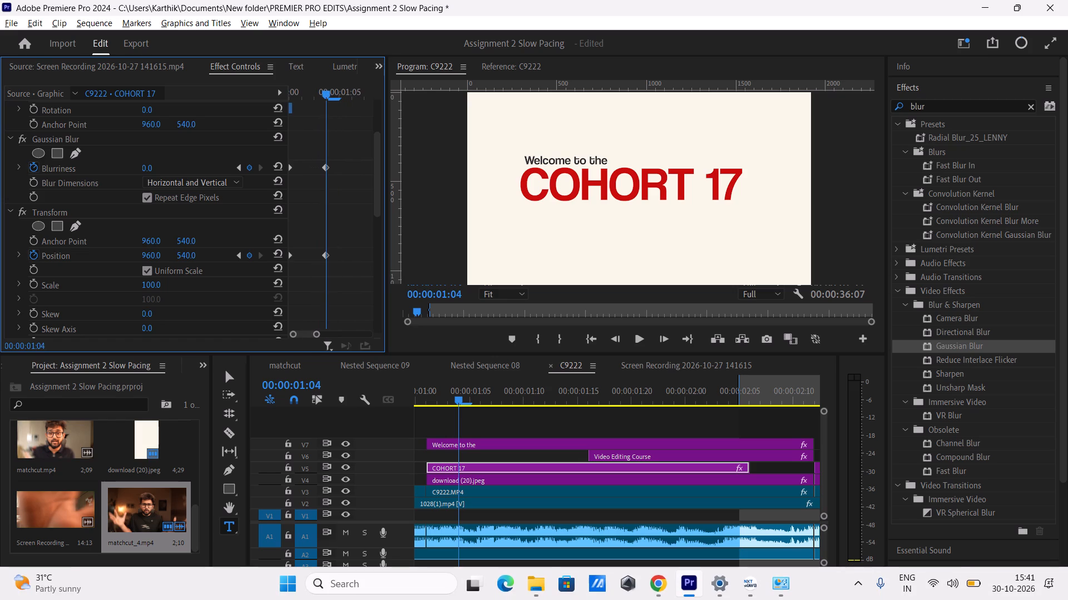
Return to the tutorial in Chrome and watch it full screen to see the values set on the first Blurriness and Position keyframes.
{"action": "left_click", "coordinate": [665, 584]}
{"action": "left_click", "coordinate": [448, 292]}
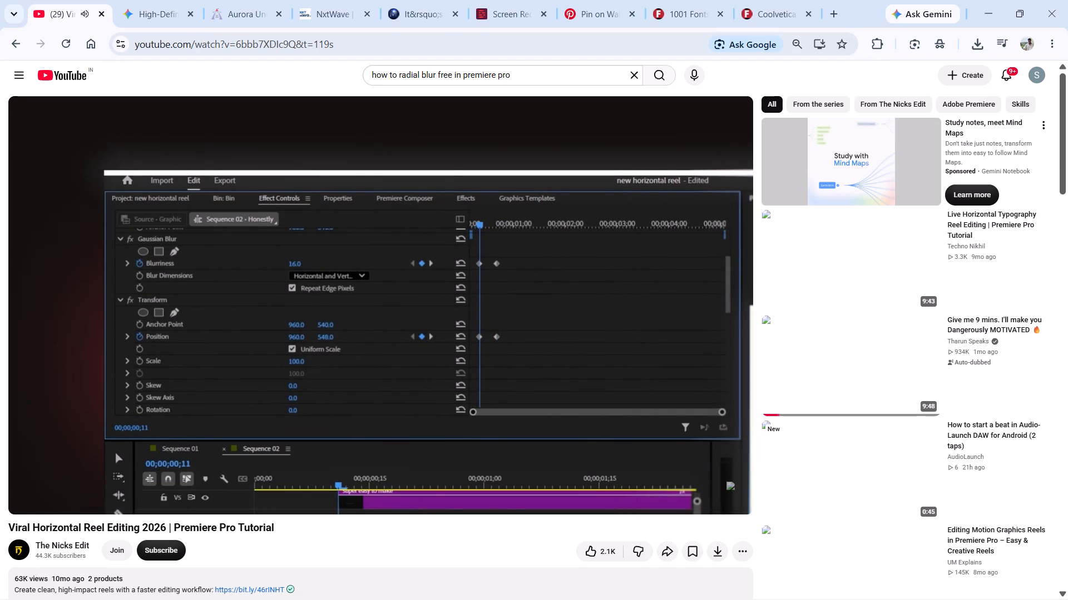
{"action": "left_click", "coordinate": [448, 292]}
{"action": "left_click", "coordinate": [448, 292]}
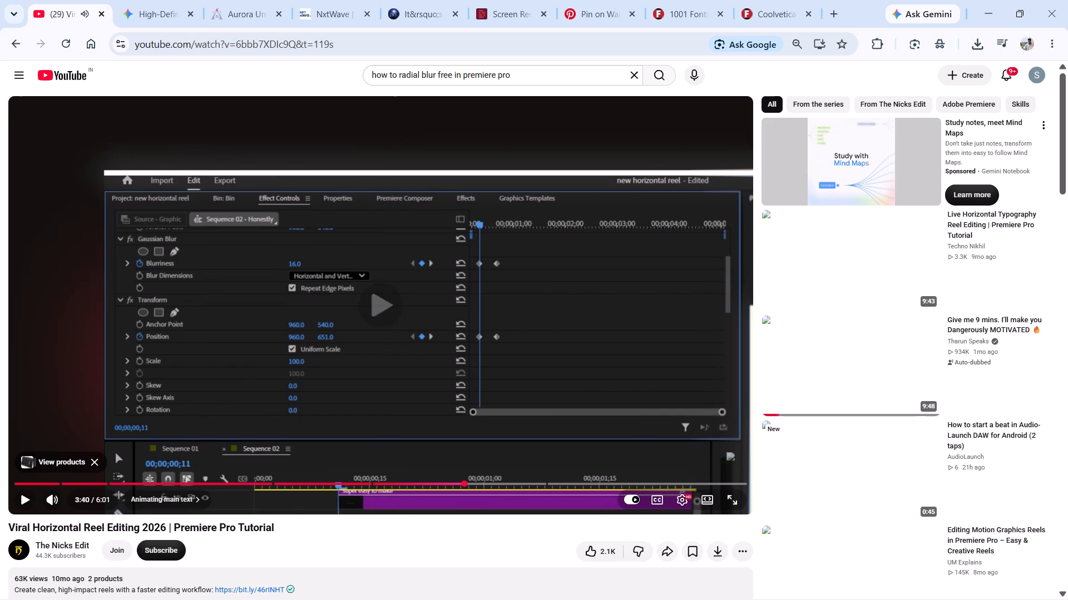
{"action": "left_click", "coordinate": [448, 292]}
{"action": "left_click", "coordinate": [448, 292]}
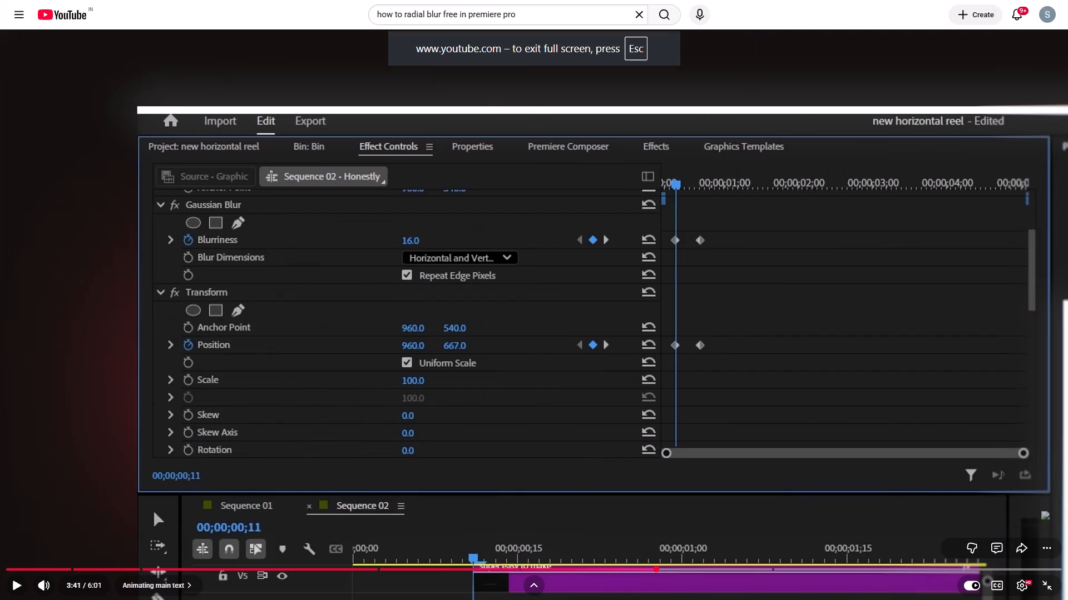
{"action": "left_click", "coordinate": [487, 318]}
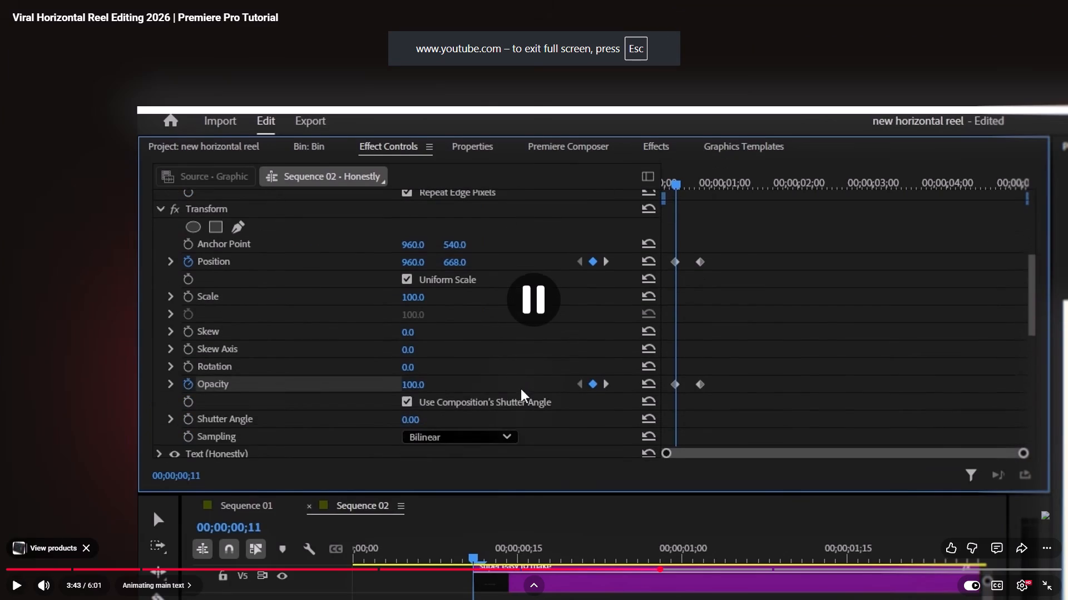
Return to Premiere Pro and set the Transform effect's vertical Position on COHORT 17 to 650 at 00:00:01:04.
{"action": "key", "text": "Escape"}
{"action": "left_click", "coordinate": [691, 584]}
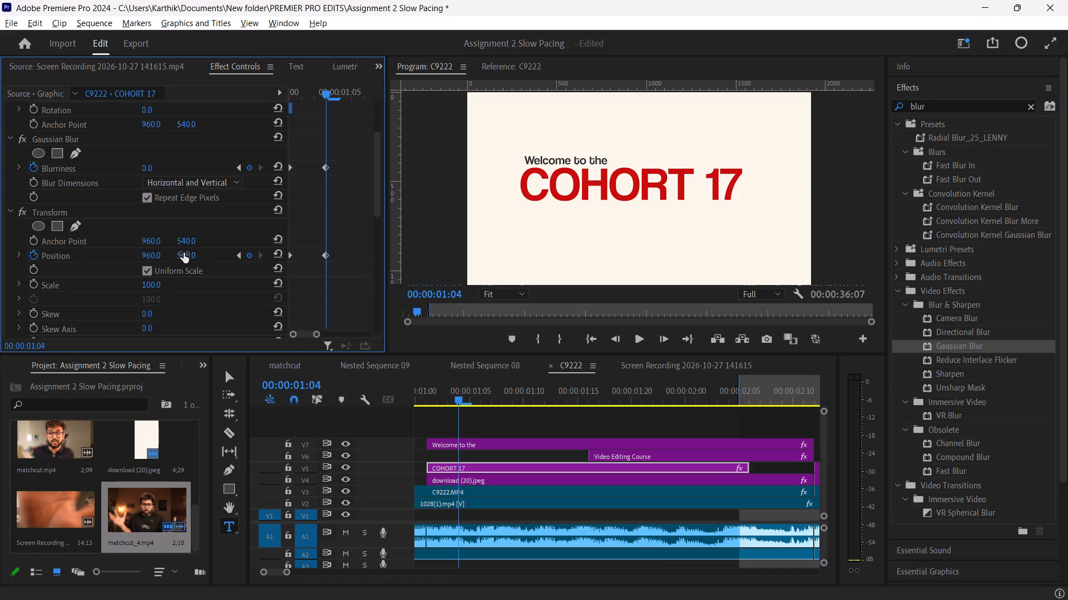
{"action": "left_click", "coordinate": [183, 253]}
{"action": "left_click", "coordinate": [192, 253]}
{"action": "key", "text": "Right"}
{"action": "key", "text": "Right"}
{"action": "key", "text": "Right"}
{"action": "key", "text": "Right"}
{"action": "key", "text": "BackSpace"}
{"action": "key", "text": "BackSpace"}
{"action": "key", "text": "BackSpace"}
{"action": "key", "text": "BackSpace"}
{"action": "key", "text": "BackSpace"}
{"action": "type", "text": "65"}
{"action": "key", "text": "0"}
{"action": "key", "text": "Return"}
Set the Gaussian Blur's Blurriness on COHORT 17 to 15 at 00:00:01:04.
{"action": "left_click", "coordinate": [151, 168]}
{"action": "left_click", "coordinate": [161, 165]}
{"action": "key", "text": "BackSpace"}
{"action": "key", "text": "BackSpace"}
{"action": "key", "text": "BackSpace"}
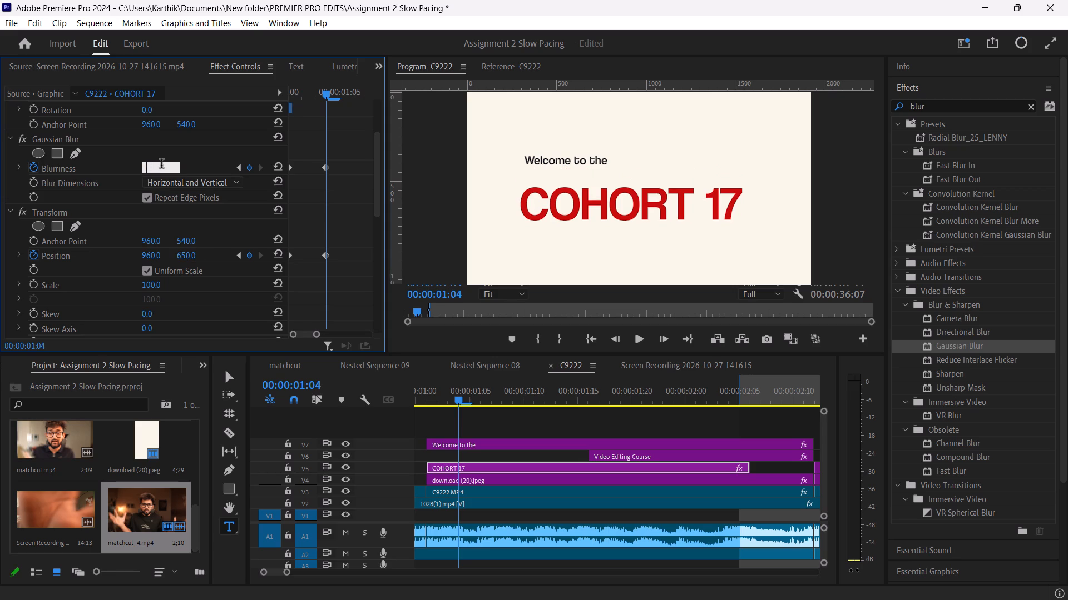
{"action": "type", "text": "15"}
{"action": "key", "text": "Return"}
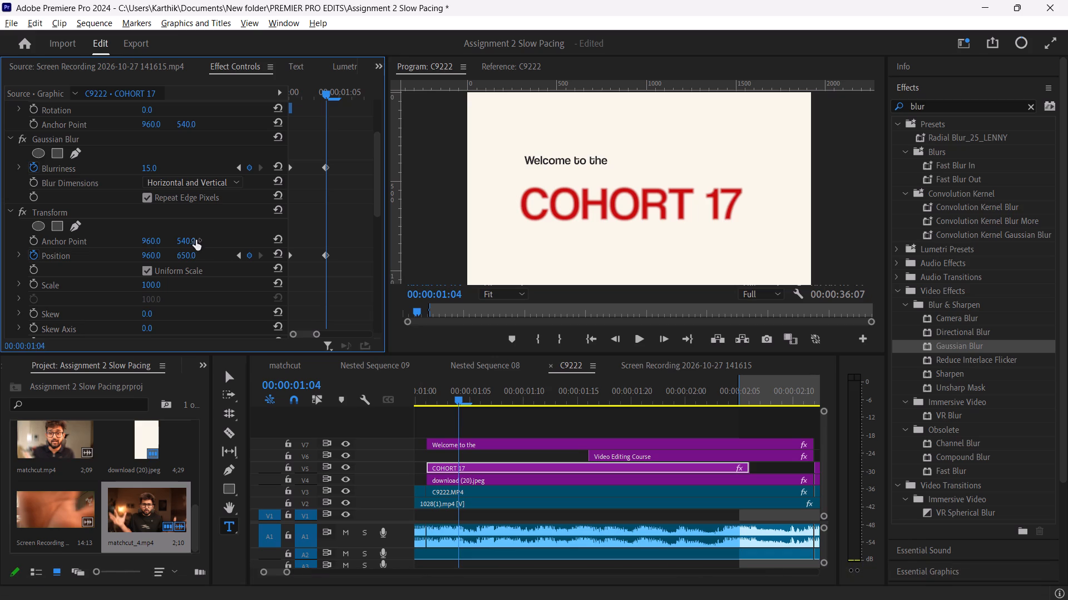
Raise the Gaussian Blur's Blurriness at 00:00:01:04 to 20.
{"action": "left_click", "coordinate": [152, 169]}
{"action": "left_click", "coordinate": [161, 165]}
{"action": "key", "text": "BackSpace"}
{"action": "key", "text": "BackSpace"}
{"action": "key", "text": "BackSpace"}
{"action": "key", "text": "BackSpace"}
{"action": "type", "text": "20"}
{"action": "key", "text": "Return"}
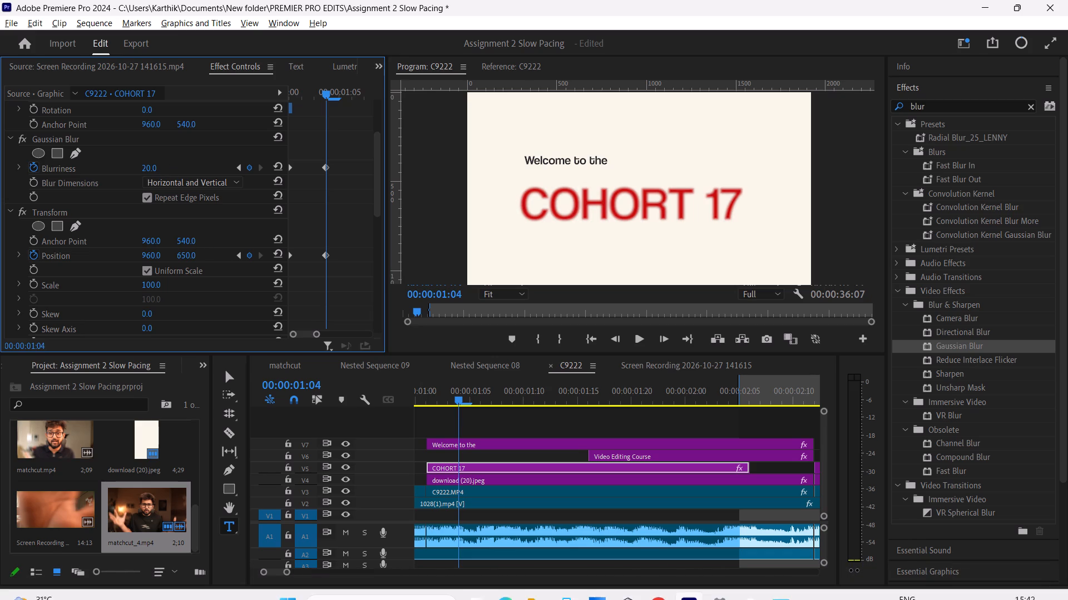
Switch to the tutorial in Chrome and watch which value is set on the Transform effect's Opacity keyframe.
{"action": "left_click", "coordinate": [664, 588]}
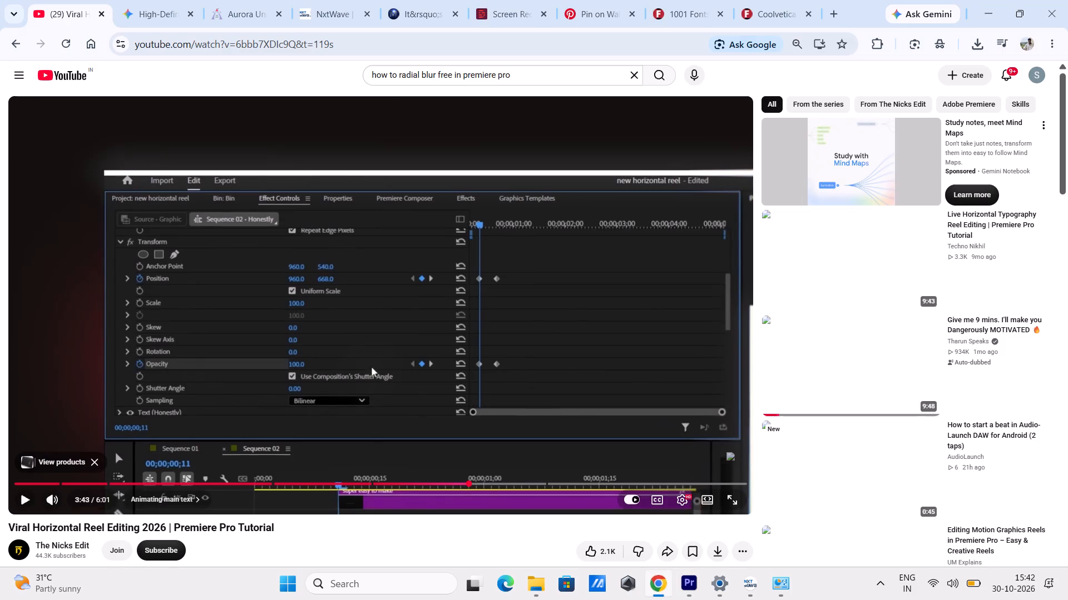
{"action": "left_click", "coordinate": [482, 298]}
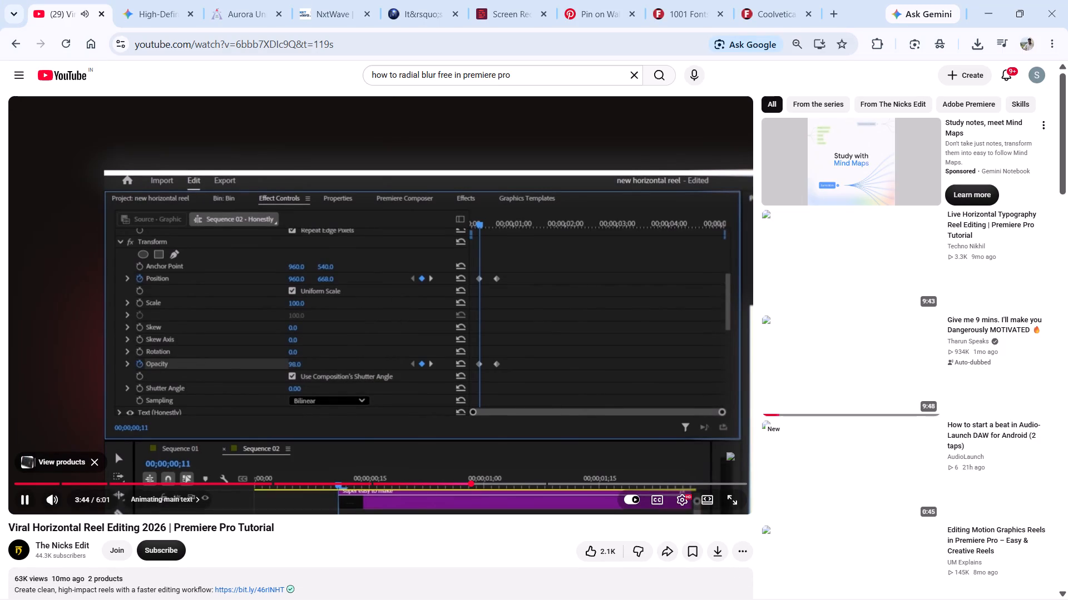
{"action": "left_click", "coordinate": [482, 298]}
{"action": "left_click", "coordinate": [482, 298]}
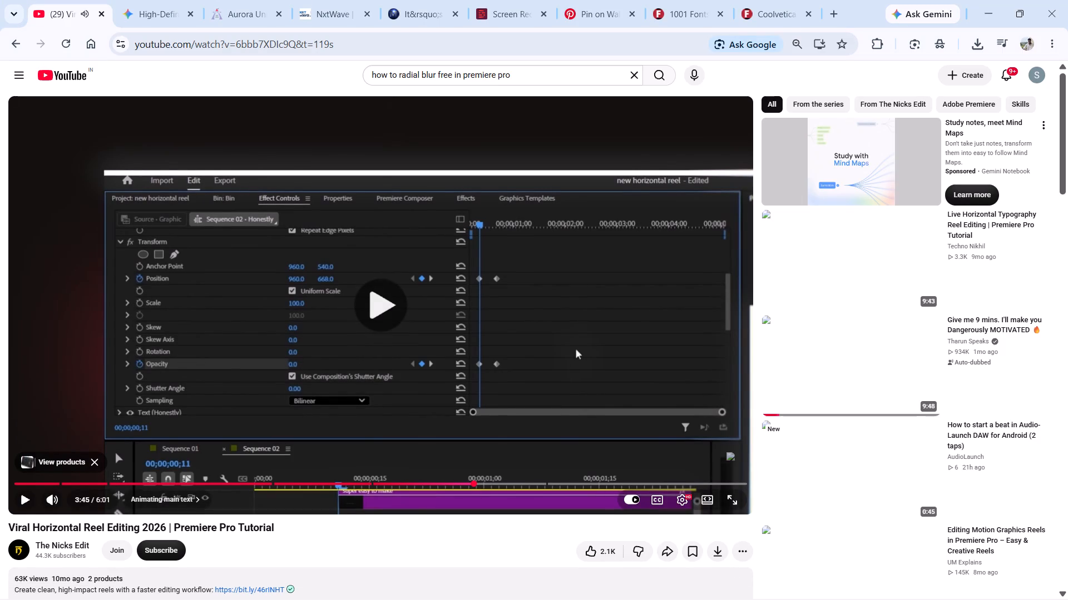
{"action": "left_click", "coordinate": [482, 298]}
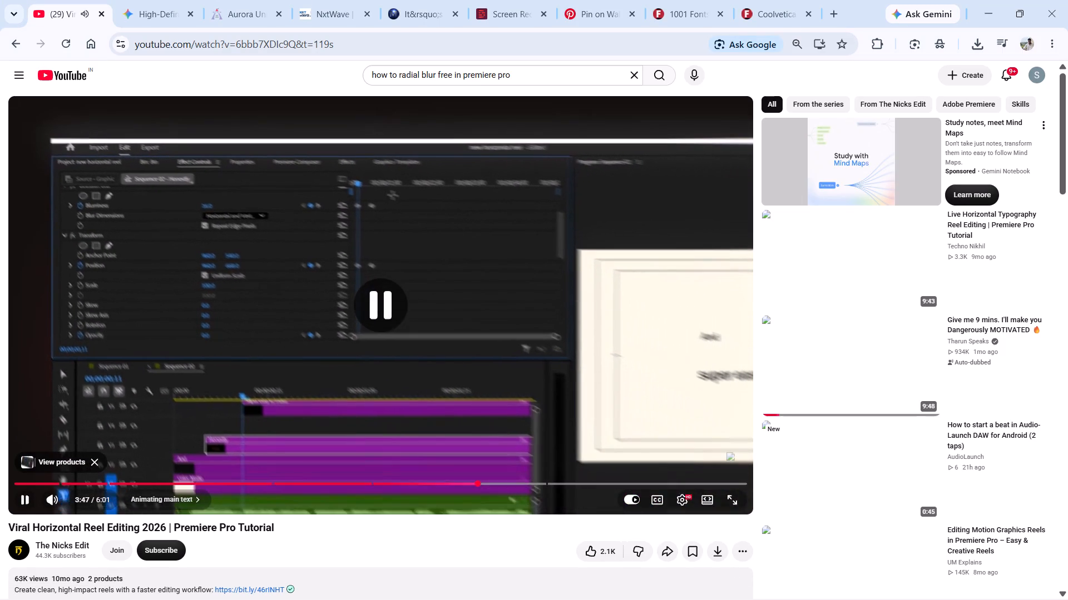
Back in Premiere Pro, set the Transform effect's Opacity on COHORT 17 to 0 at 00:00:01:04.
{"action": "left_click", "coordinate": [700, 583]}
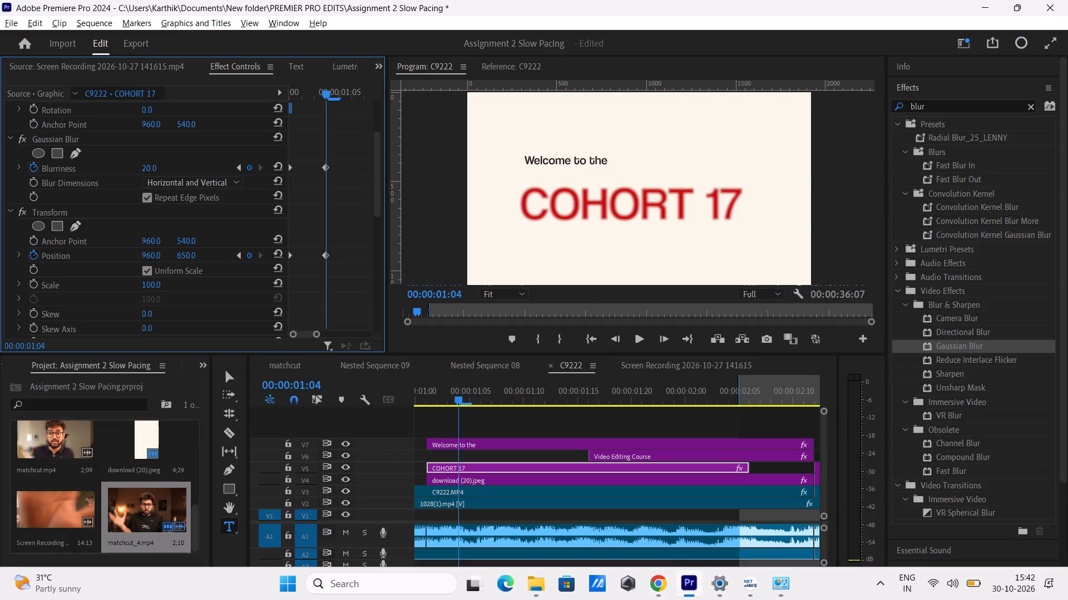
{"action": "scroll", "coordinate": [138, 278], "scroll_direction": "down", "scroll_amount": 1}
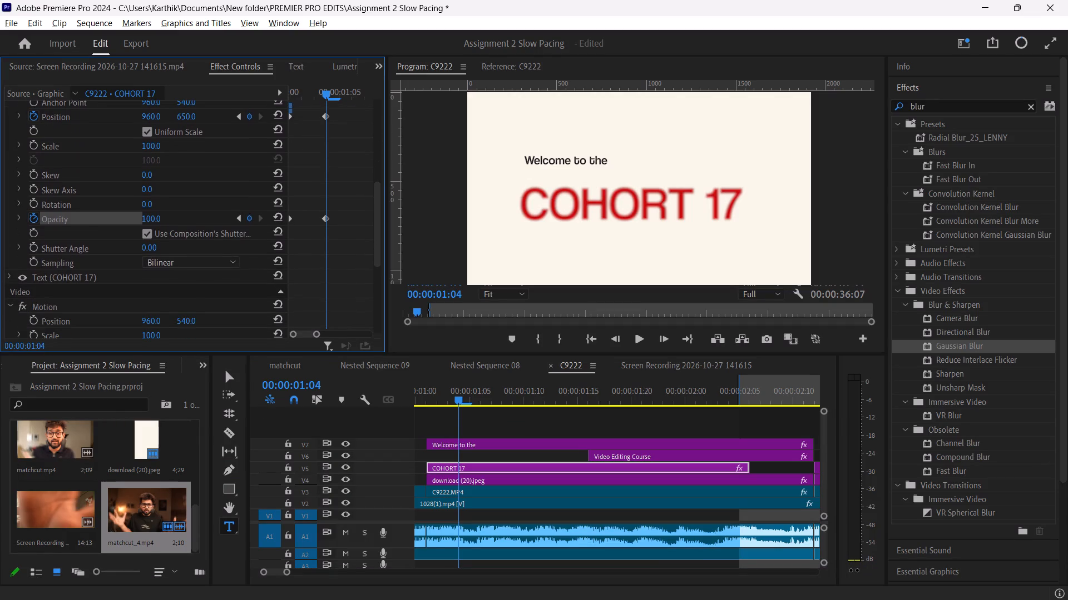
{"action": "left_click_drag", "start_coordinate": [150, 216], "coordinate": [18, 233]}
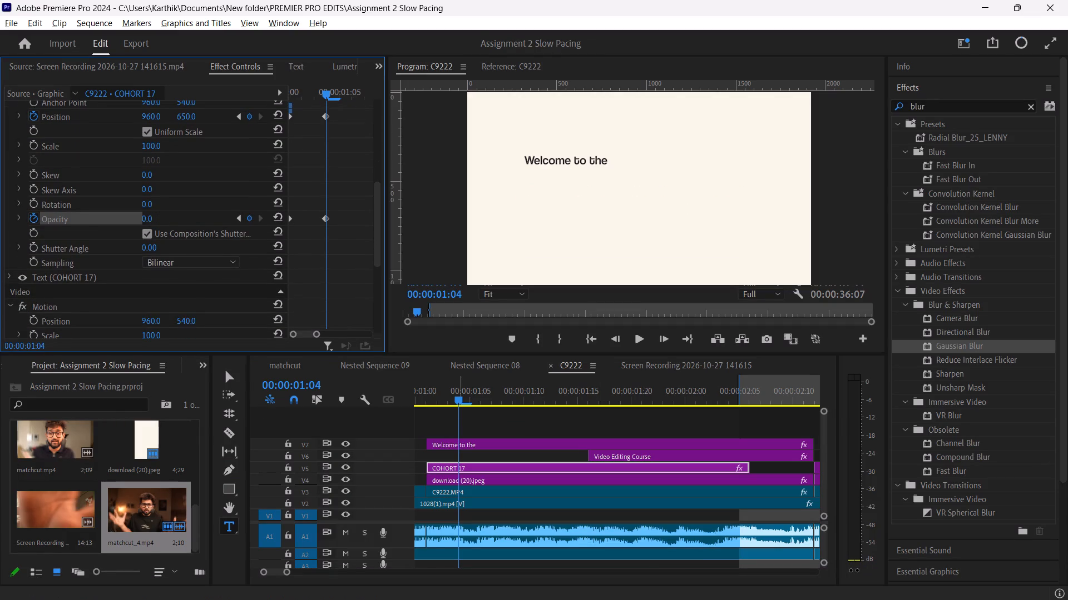
Scrub and play the C9222 sequence around the start of COHORT 17 to check the text animation.
{"action": "left_click_drag", "start_coordinate": [458, 397], "coordinate": [446, 401]}
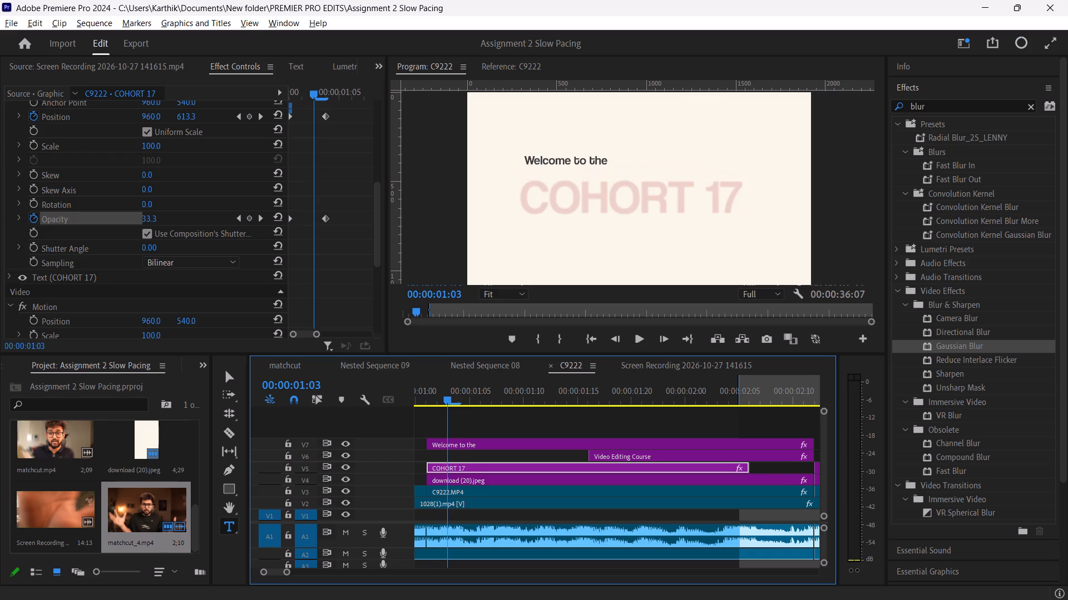
{"action": "left_click_drag", "start_coordinate": [446, 401], "coordinate": [413, 412]}
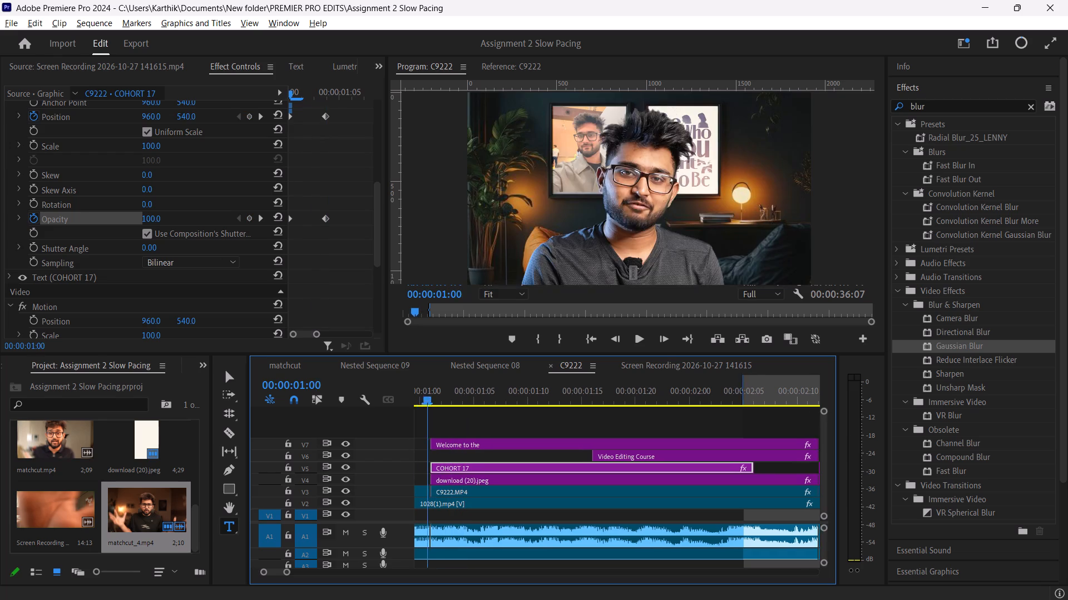
{"action": "left_click_drag", "start_coordinate": [413, 412], "coordinate": [512, 404]}
{"action": "key", "text": "space"}
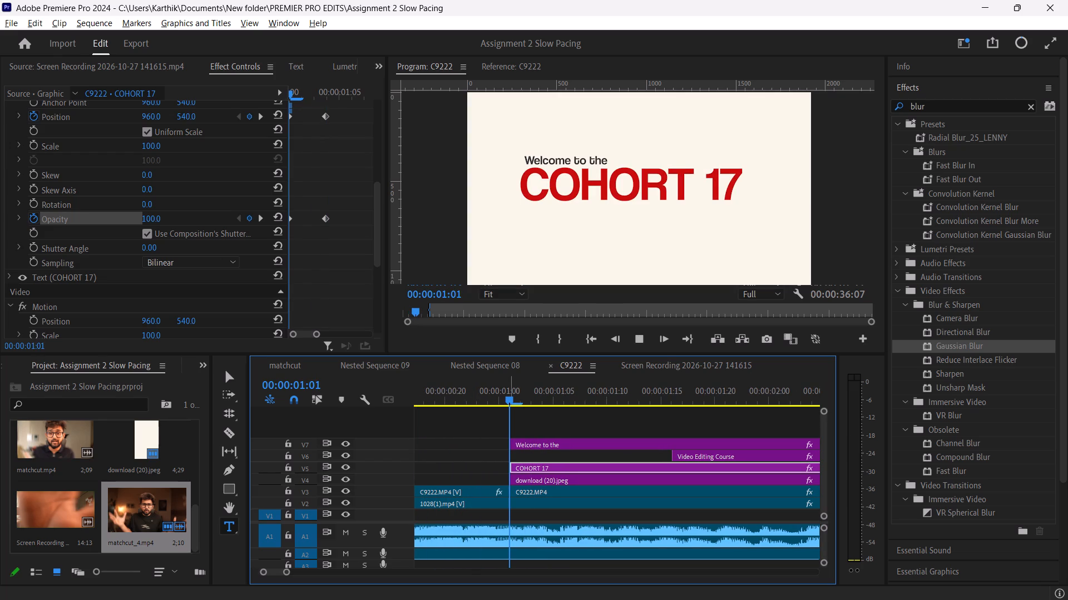
{"action": "key", "text": "space"}
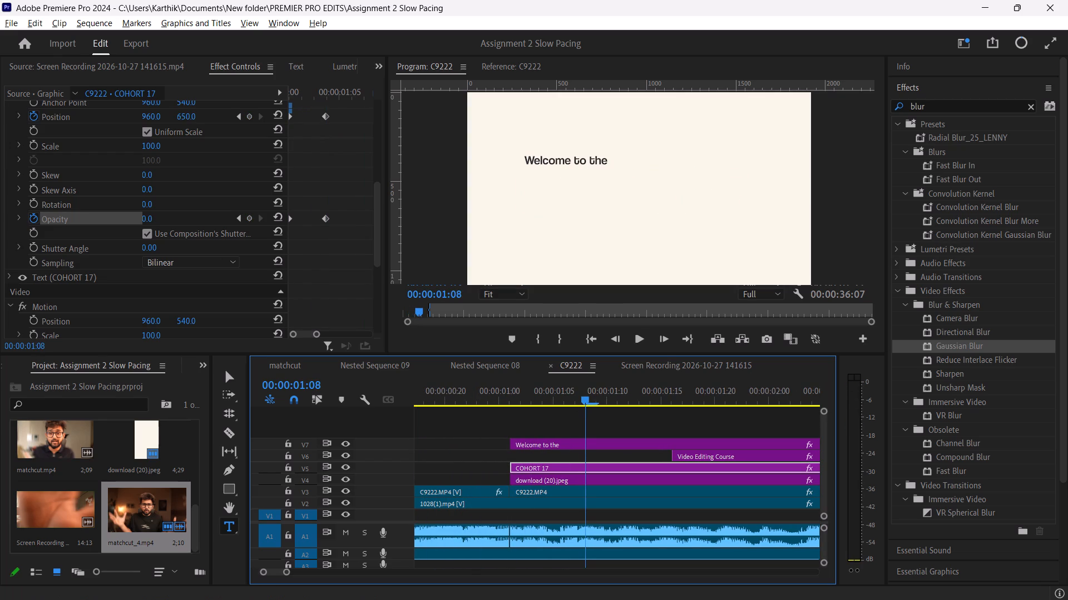
{"action": "left_click_drag", "start_coordinate": [585, 402], "coordinate": [511, 401]}
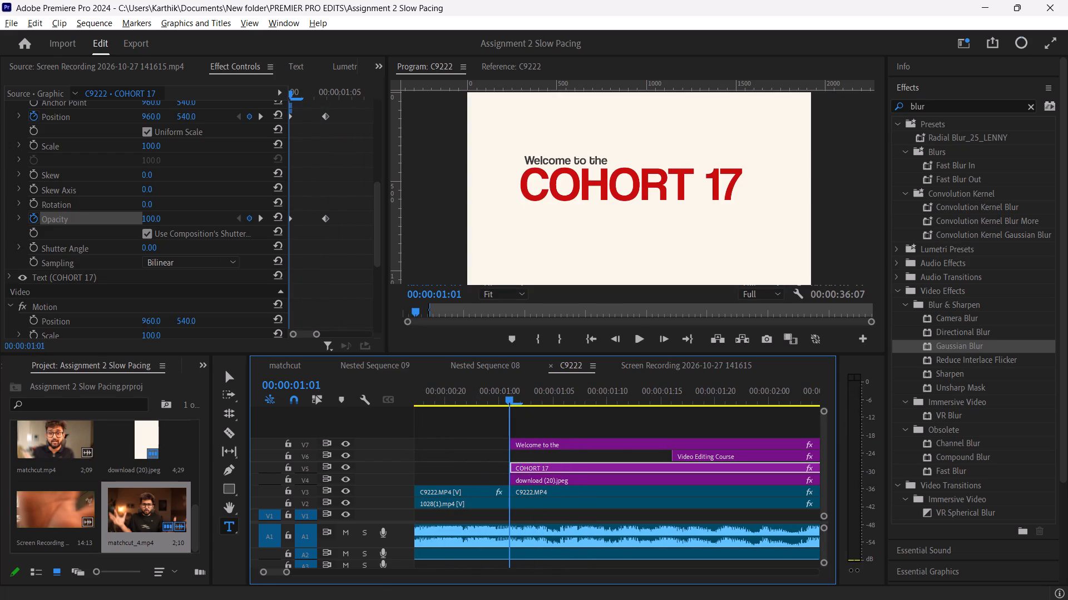
{"action": "left_click_drag", "start_coordinate": [511, 401], "coordinate": [520, 398]}
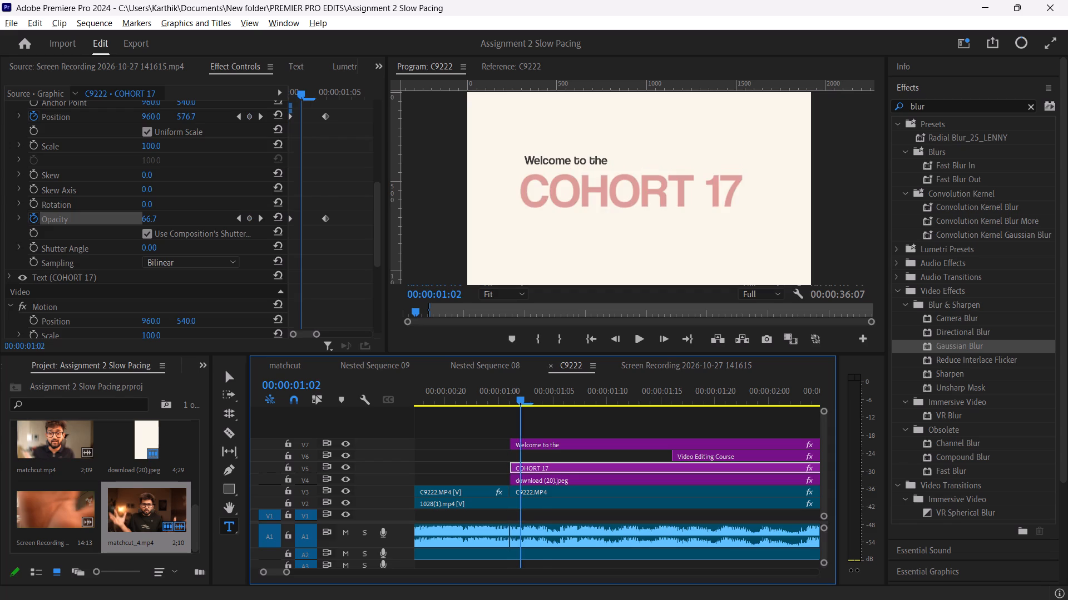
{"action": "left_click_drag", "start_coordinate": [520, 398], "coordinate": [500, 396]}
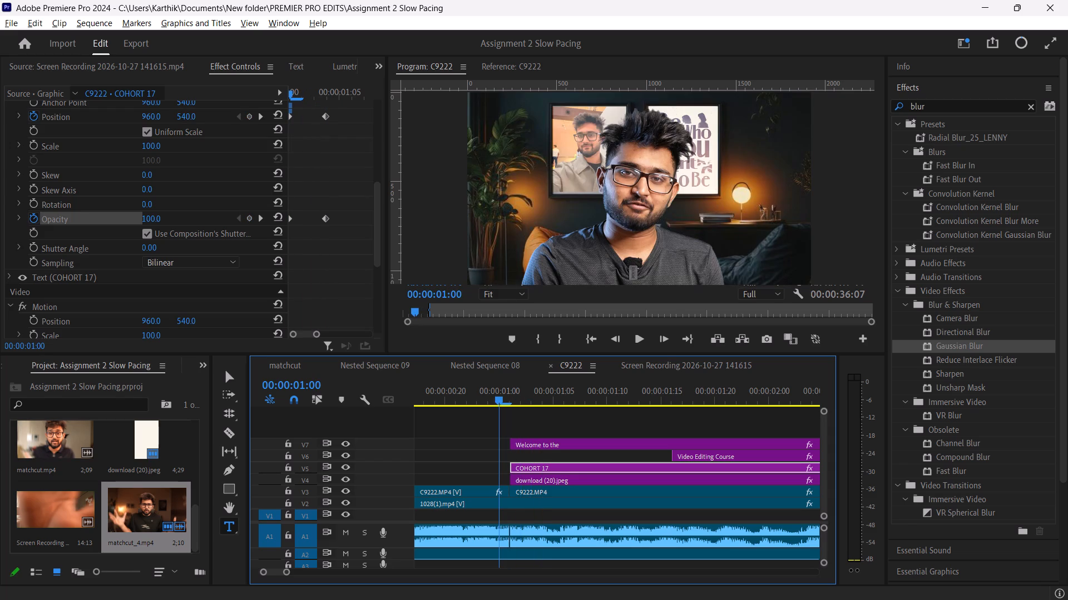
{"action": "left_click_drag", "start_coordinate": [500, 396], "coordinate": [497, 396]}
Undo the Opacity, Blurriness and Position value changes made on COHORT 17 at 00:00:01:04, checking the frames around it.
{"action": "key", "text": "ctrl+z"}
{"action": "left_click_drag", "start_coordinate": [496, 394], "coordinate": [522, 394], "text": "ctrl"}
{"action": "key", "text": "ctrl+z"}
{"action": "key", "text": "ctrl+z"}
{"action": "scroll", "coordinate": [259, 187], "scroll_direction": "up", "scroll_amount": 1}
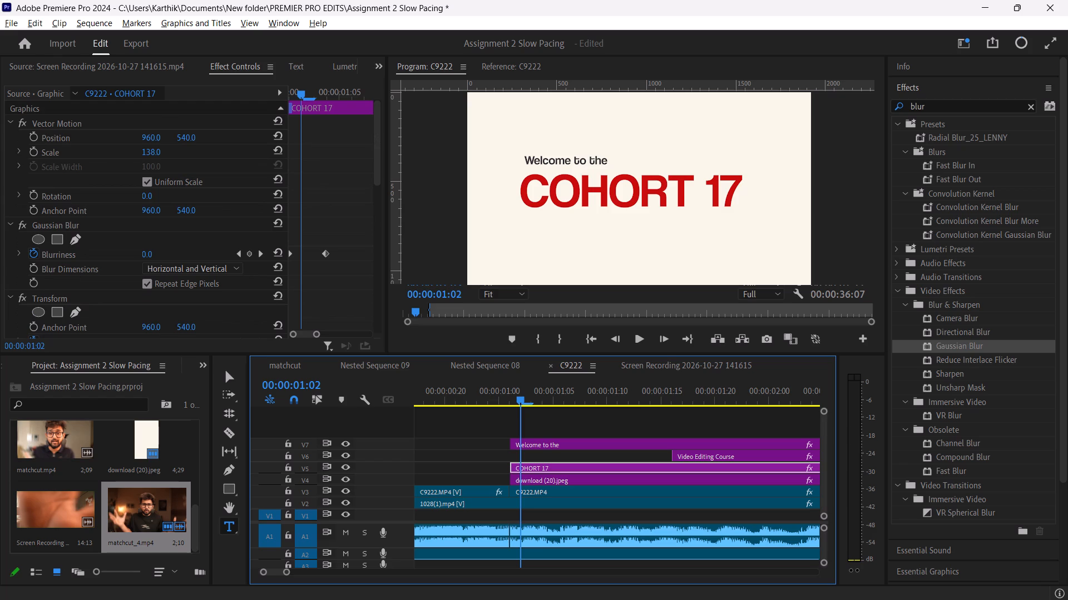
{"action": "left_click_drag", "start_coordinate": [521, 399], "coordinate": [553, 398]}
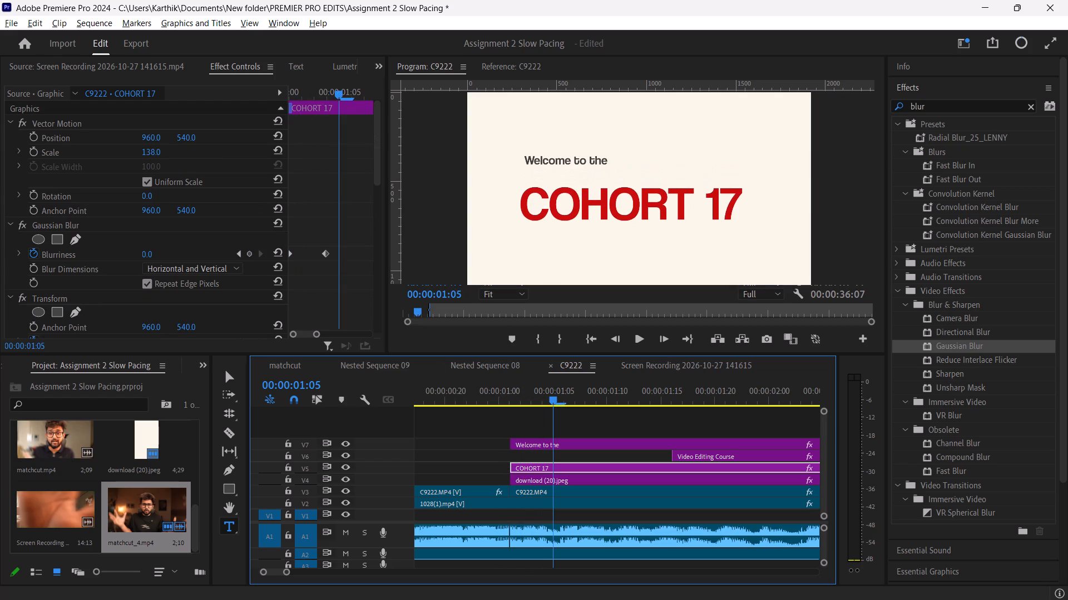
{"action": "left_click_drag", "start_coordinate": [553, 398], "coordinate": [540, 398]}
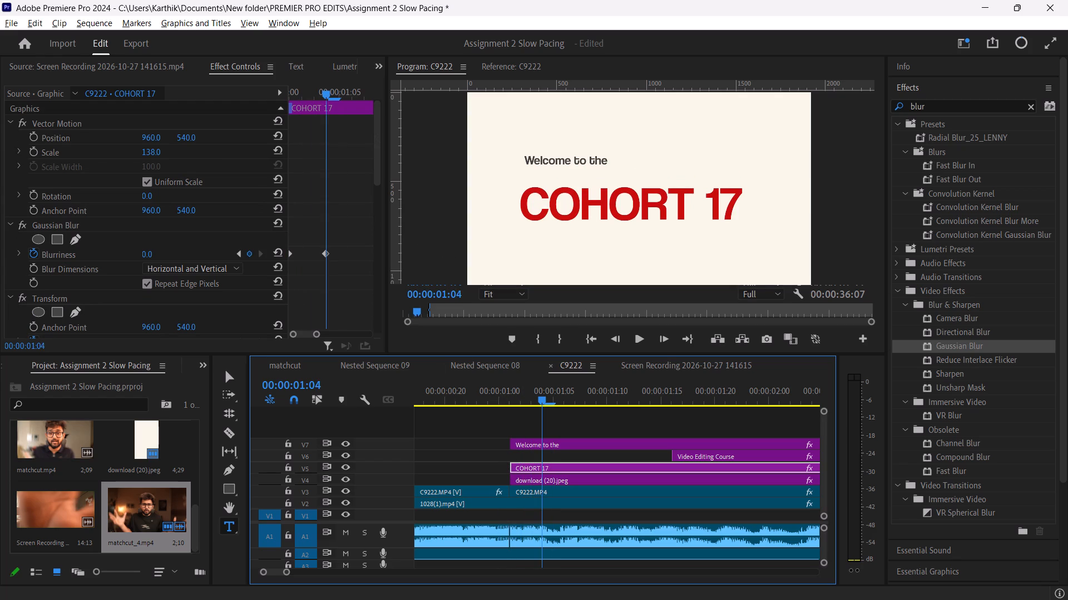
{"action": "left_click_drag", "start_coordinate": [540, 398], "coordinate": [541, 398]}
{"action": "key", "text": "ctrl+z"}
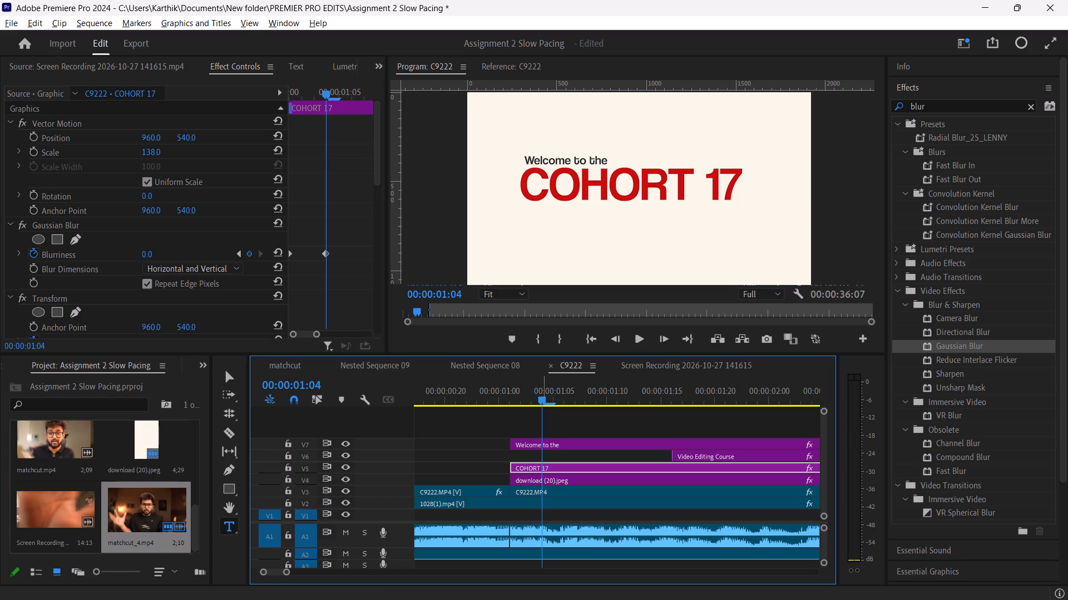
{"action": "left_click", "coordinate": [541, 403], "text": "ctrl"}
Set the Gaussian Blur's Blurriness to 20 on COHORT 17's first keyframe at 00:00:01:01.
{"action": "left_click_drag", "start_coordinate": [327, 91], "coordinate": [279, 96]}
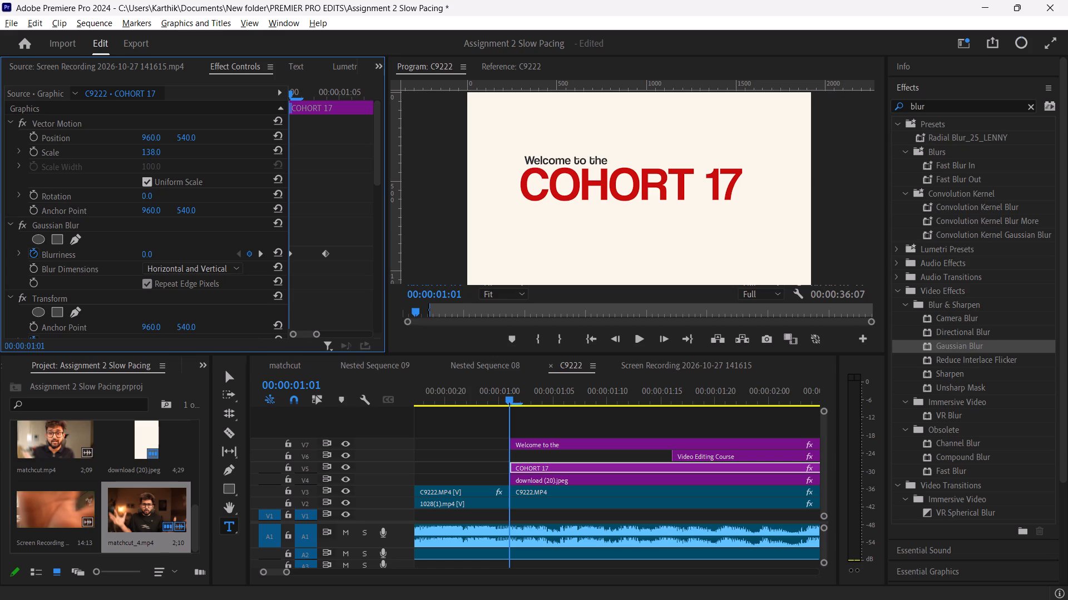
{"action": "left_click", "coordinate": [149, 254]}
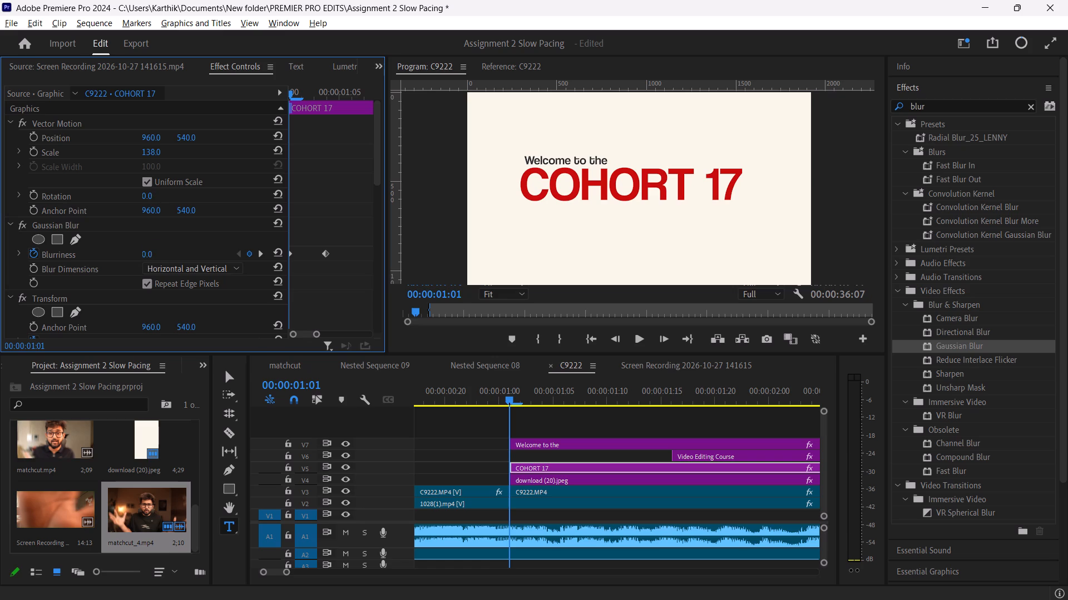
{"action": "left_click", "coordinate": [161, 251]}
{"action": "key", "text": "BackSpace"}
{"action": "key", "text": "BackSpace"}
{"action": "key", "text": "BackSpace"}
{"action": "type", "text": "20"}
{"action": "key", "text": "Return"}
Set the Transform effect's vertical Position to 650 on the first keyframe at 00:00:01:01.
{"action": "scroll", "coordinate": [194, 259], "scroll_direction": "down", "scroll_amount": 1}
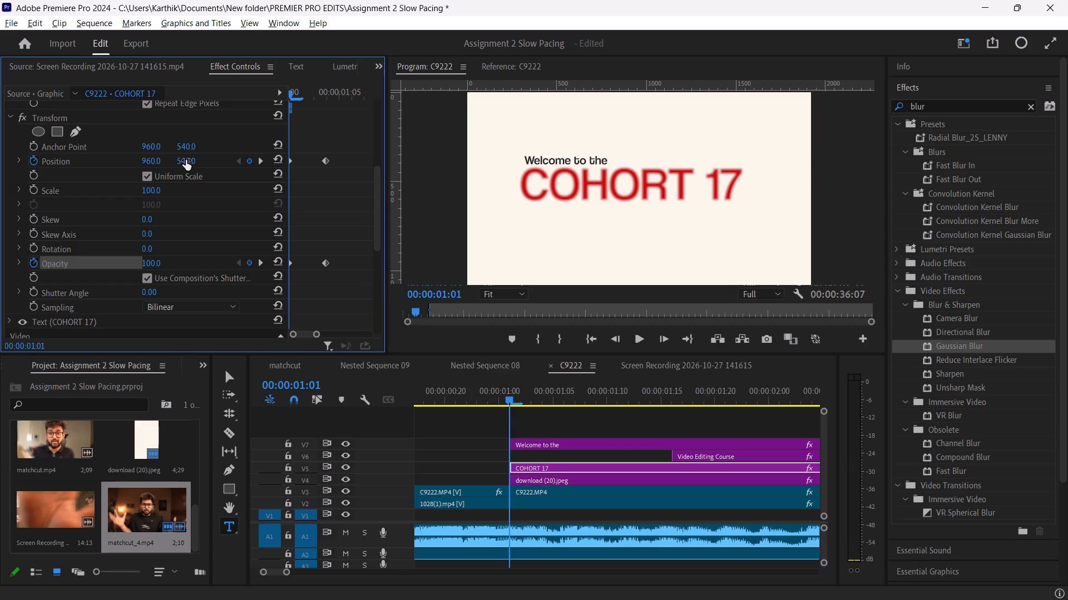
{"action": "left_click", "coordinate": [186, 160]}
{"action": "left_click", "coordinate": [192, 158]}
{"action": "left_click_drag", "start_coordinate": [201, 160], "coordinate": [161, 166]}
{"action": "type", "text": "650"}
{"action": "key", "text": "Return"}
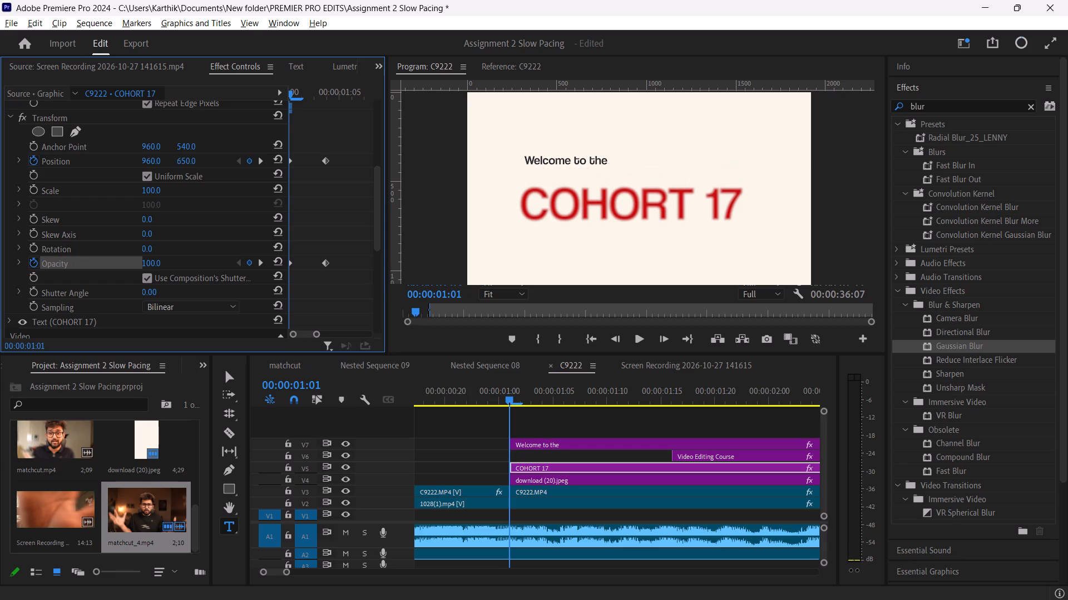
Set the Transform effect's vertical Position to 630 on COHORT 17's first keyframe at 00:00:01:01.
{"action": "left_click", "coordinate": [189, 159]}
{"action": "left_click", "coordinate": [192, 158]}
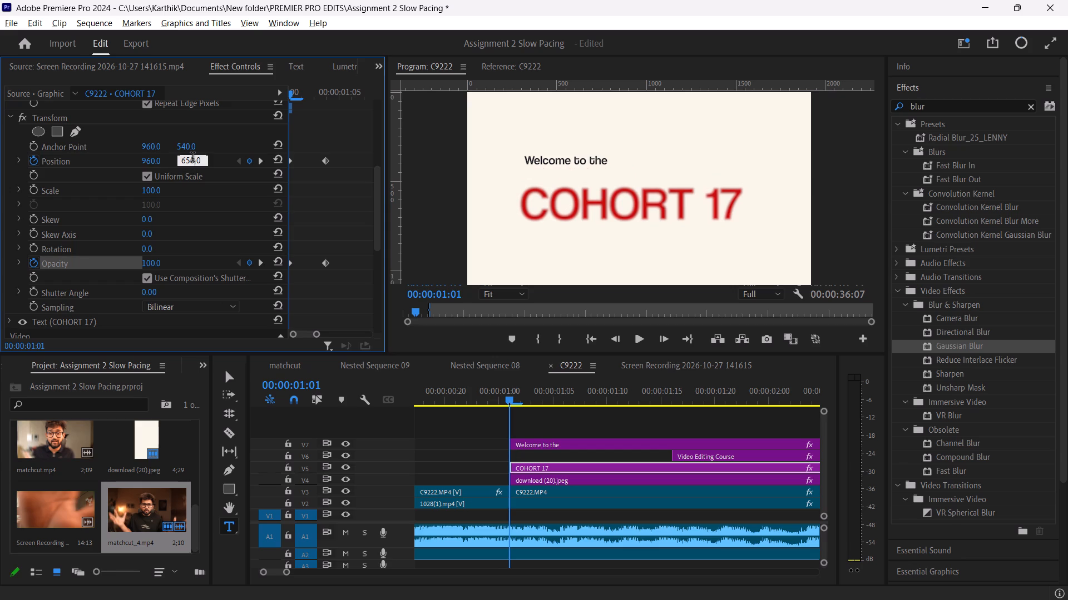
{"action": "double_click", "coordinate": [208, 156]}
{"action": "double_click", "coordinate": [190, 158]}
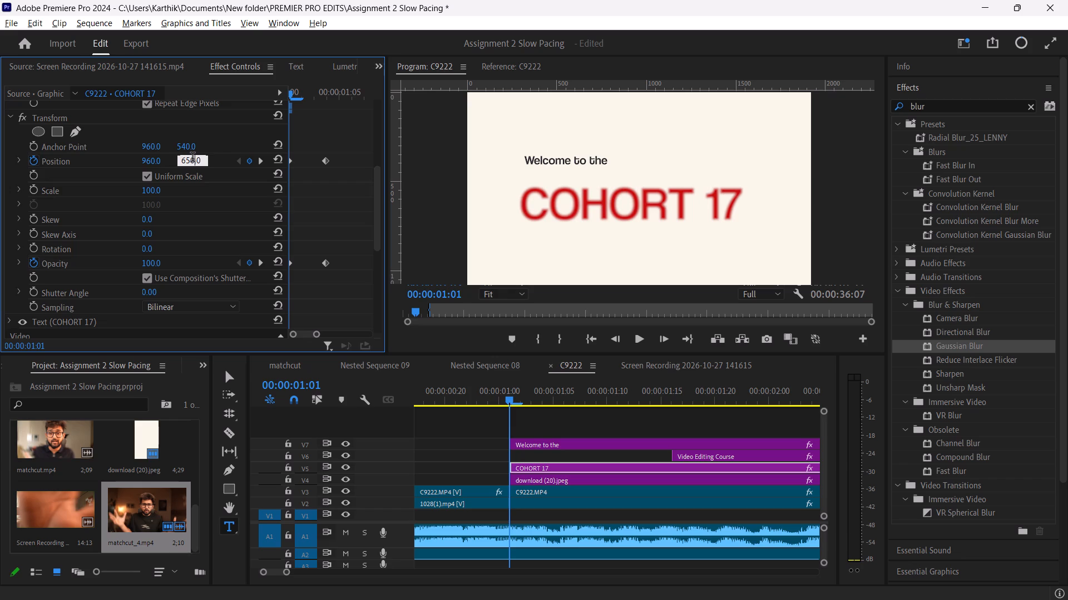
{"action": "key", "text": "BackSpace"}
{"action": "key", "text": "BackSpace"}
{"action": "type", "text": "30"}
{"action": "key", "text": "Return"}
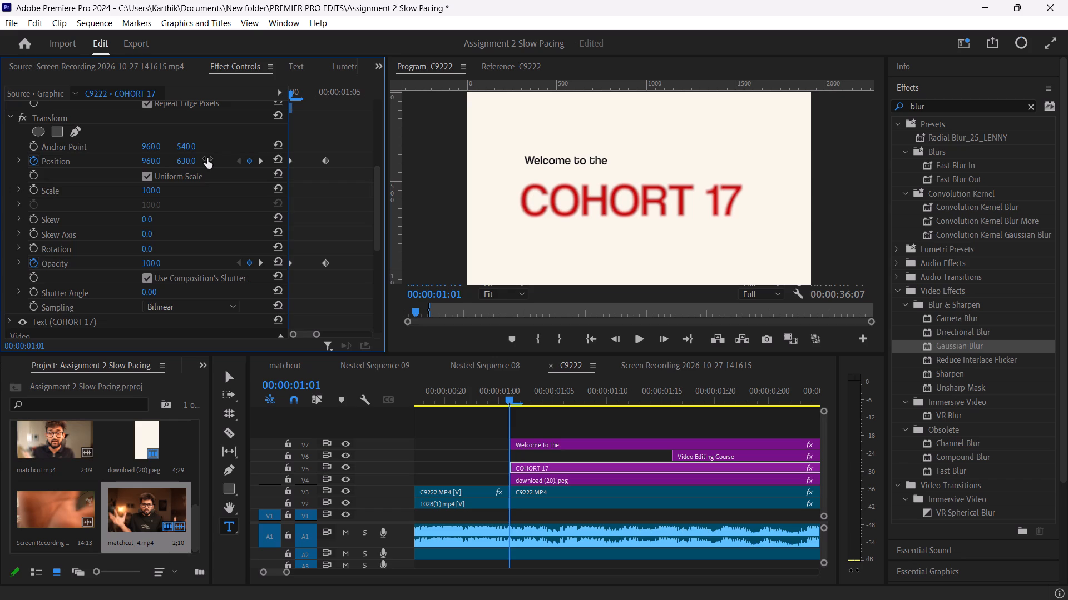
Lower the Transform effect's Opacity on COHORT 17's first keyframe to fully transparent and play the text animation.
{"action": "left_click_drag", "start_coordinate": [154, 258], "coordinate": [144, 259]}
{"action": "left_click_drag", "start_coordinate": [144, 259], "coordinate": [51, 280]}
{"action": "key", "text": "space"}
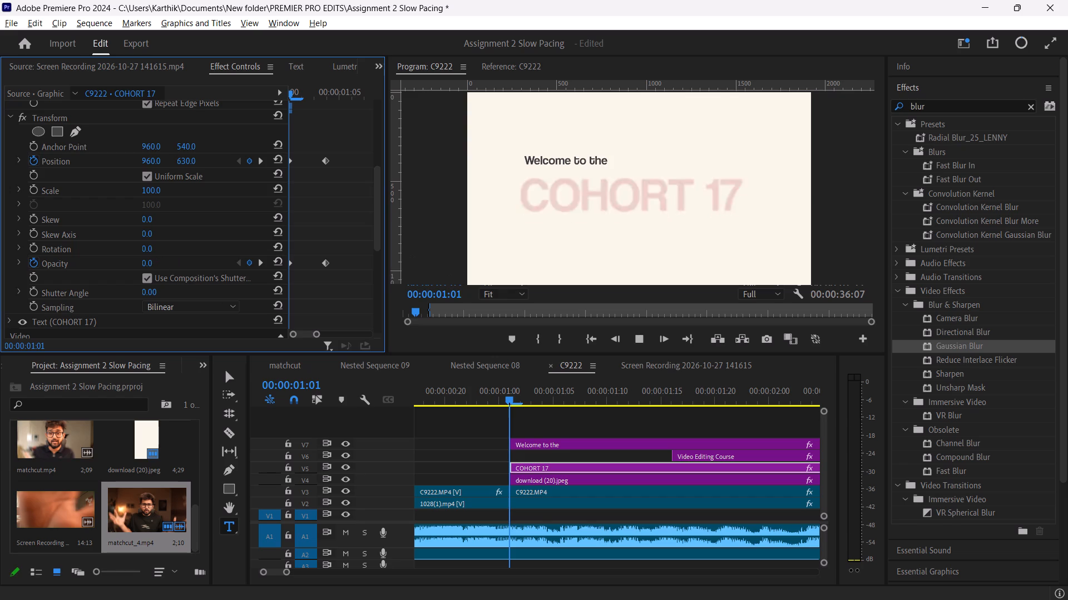
{"action": "key", "text": "space"}
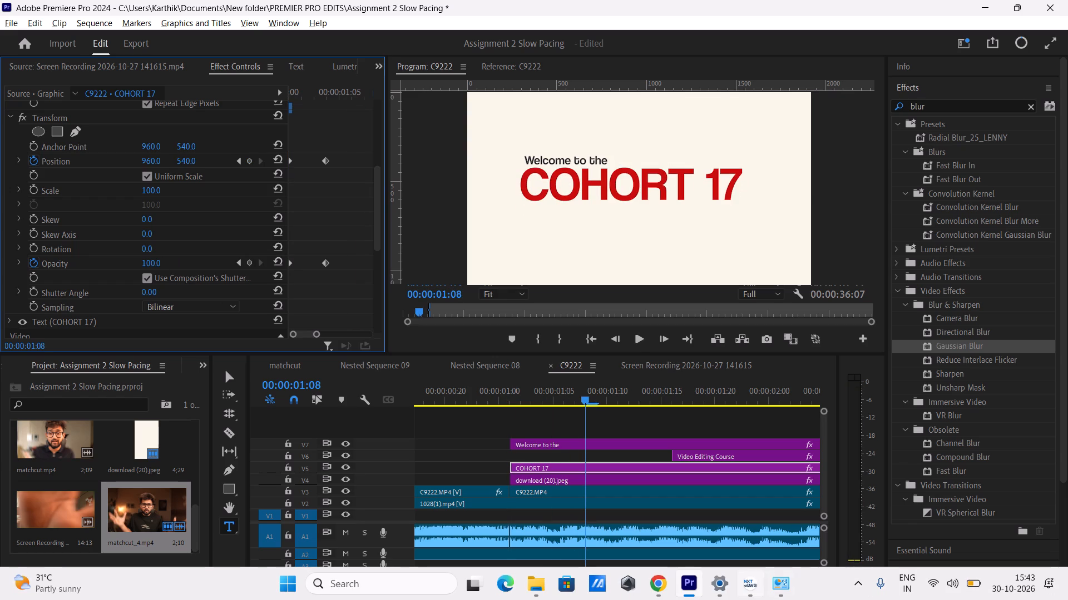
Switch to the YouTube tutorial in Chrome and watch how temporal interpolation is applied to the text keyframes.
{"action": "left_click", "coordinate": [653, 584]}
{"action": "left_click", "coordinate": [396, 344]}
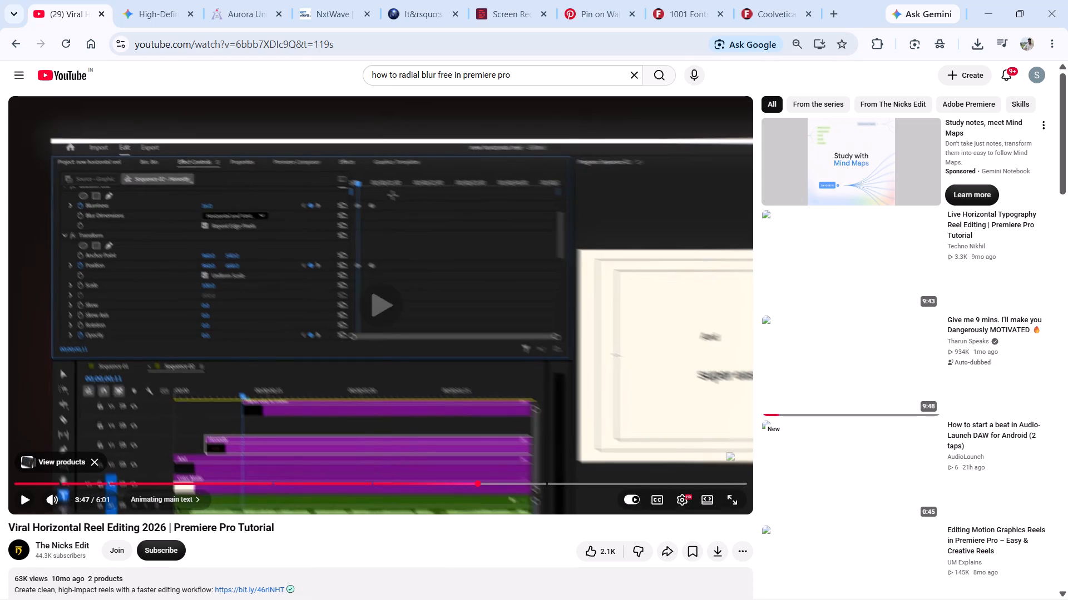
{"action": "left_click", "coordinate": [396, 344]}
{"action": "left_click", "coordinate": [396, 344]}
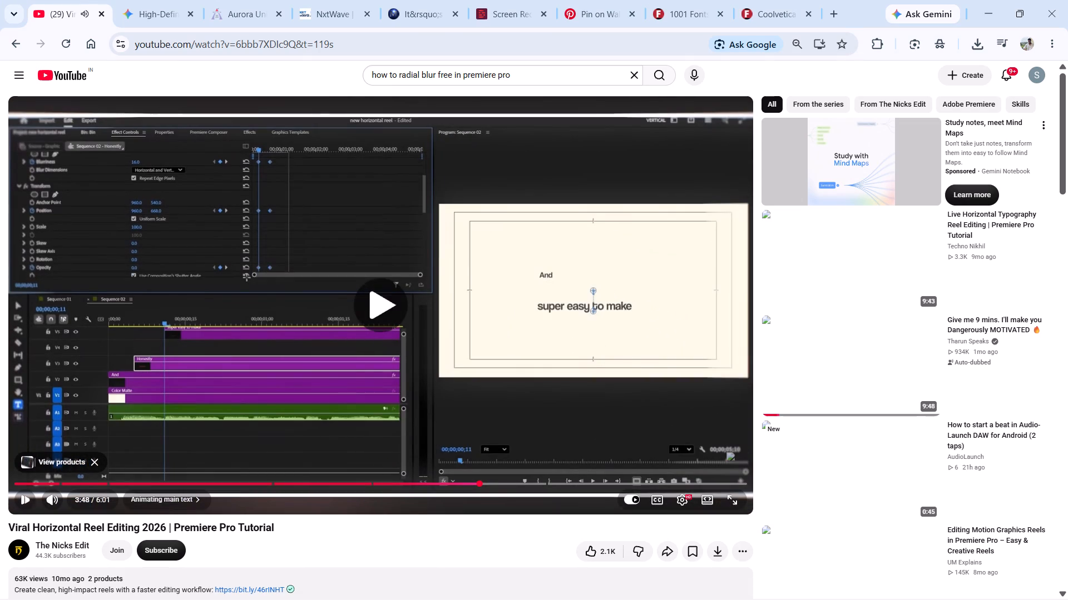
{"action": "left_click", "coordinate": [396, 344]}
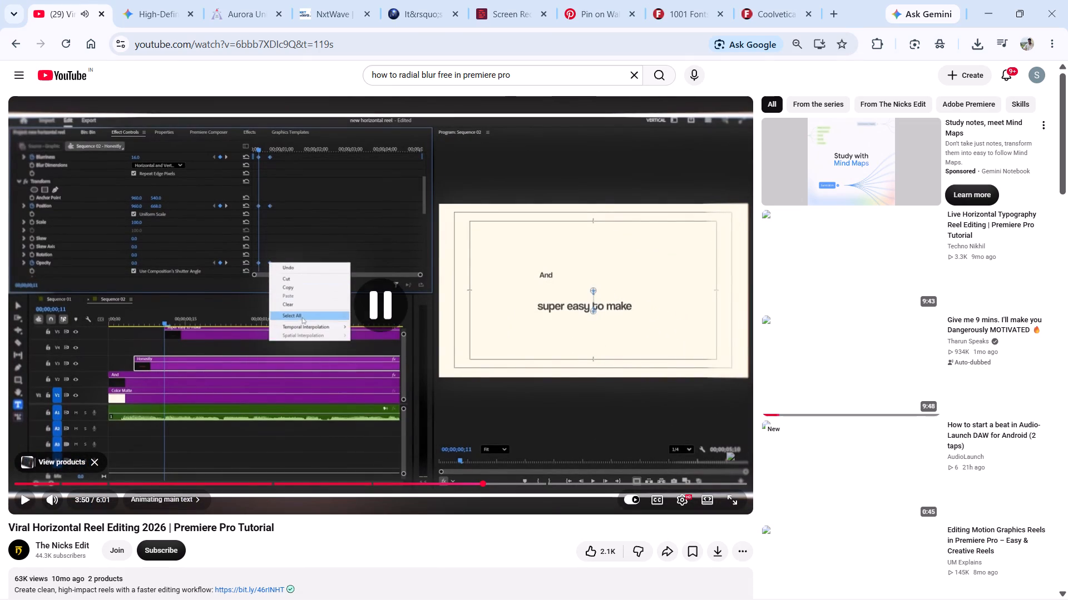
{"action": "left_click", "coordinate": [396, 344]}
{"action": "left_click", "coordinate": [396, 344]}
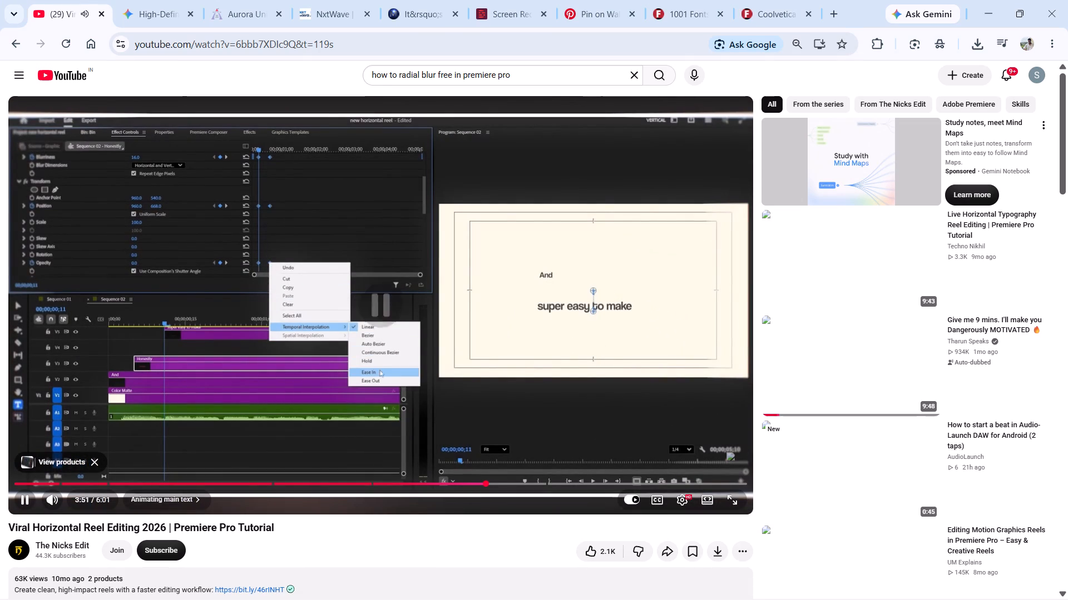
{"action": "left_click", "coordinate": [396, 344]}
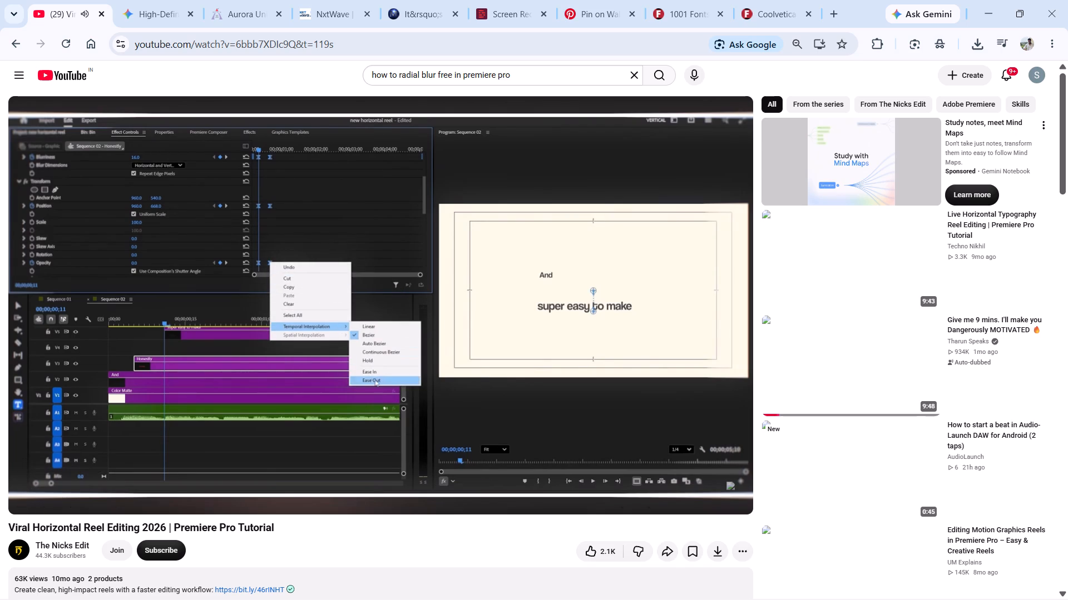
{"action": "left_click", "coordinate": [396, 344]}
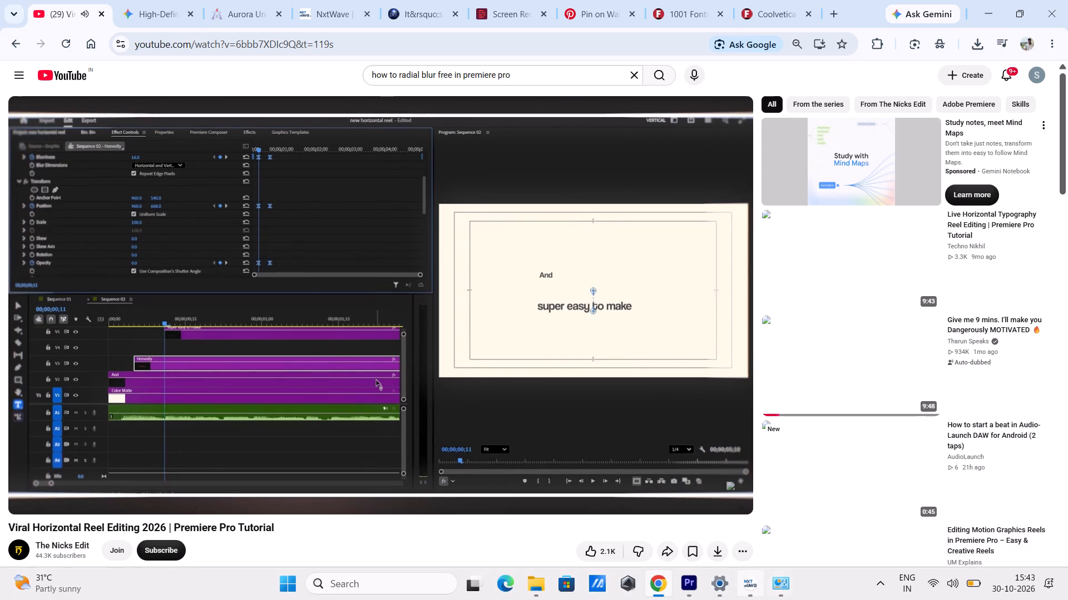
Back in Premiere Pro, select COHORT 17's Gaussian Blur and Transform keyframes and apply Ease In temporal interpolation.
{"action": "left_click", "coordinate": [695, 586]}
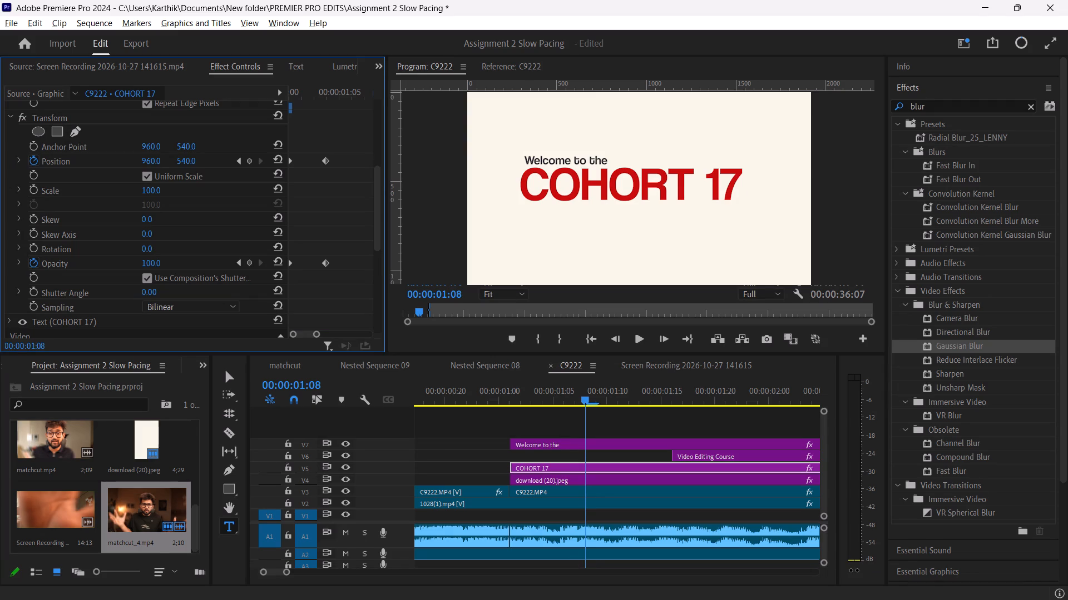
{"action": "left_click_drag", "start_coordinate": [294, 123], "coordinate": [359, 317]}
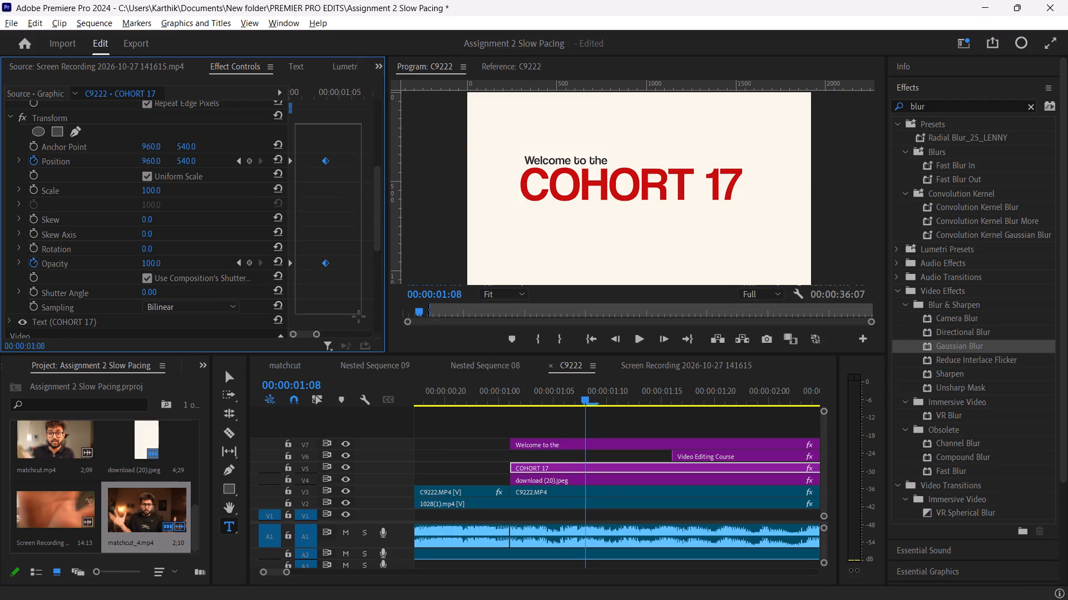
{"action": "left_click_drag", "start_coordinate": [359, 317], "coordinate": [357, 319]}
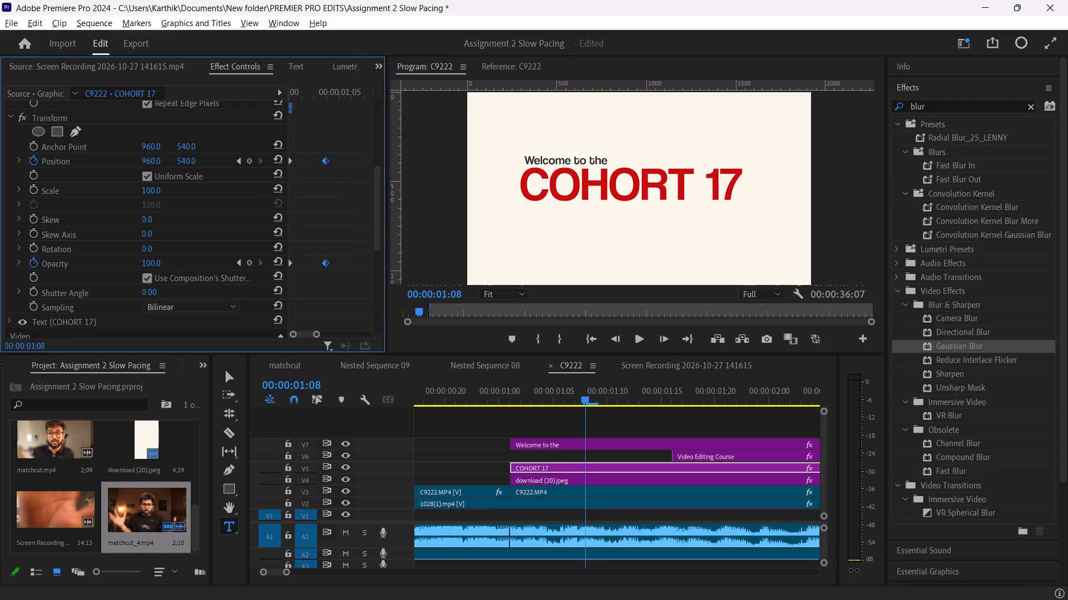
{"action": "left_click_drag", "start_coordinate": [381, 219], "coordinate": [378, 266]}
{"action": "left_click_drag", "start_coordinate": [378, 266], "coordinate": [380, 161]}
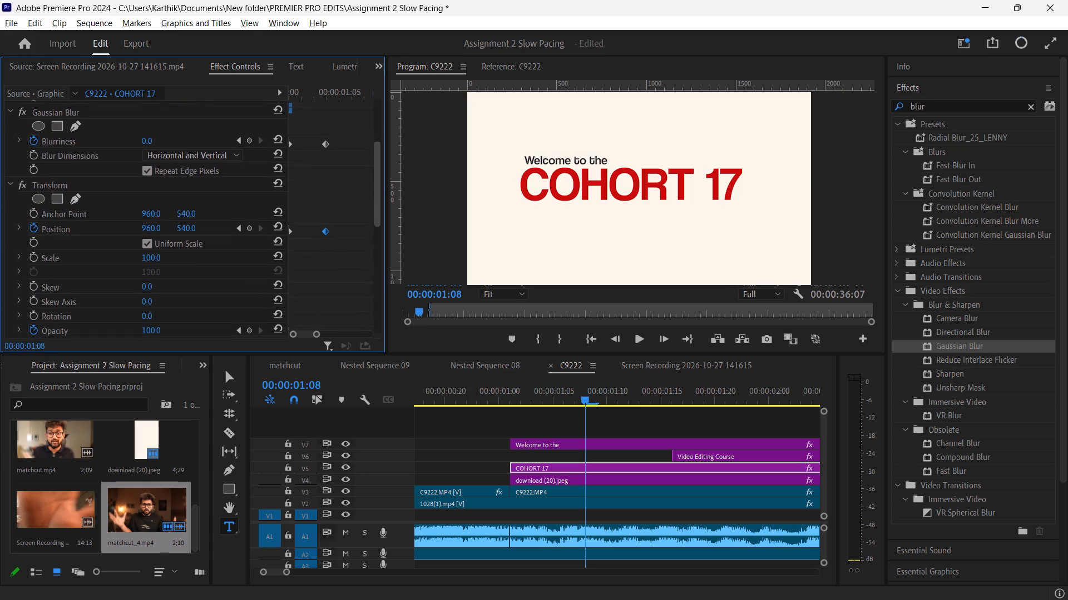
{"action": "left_click_drag", "start_coordinate": [380, 161], "coordinate": [382, 166]}
{"action": "left_click_drag", "start_coordinate": [346, 323], "coordinate": [289, 159]}
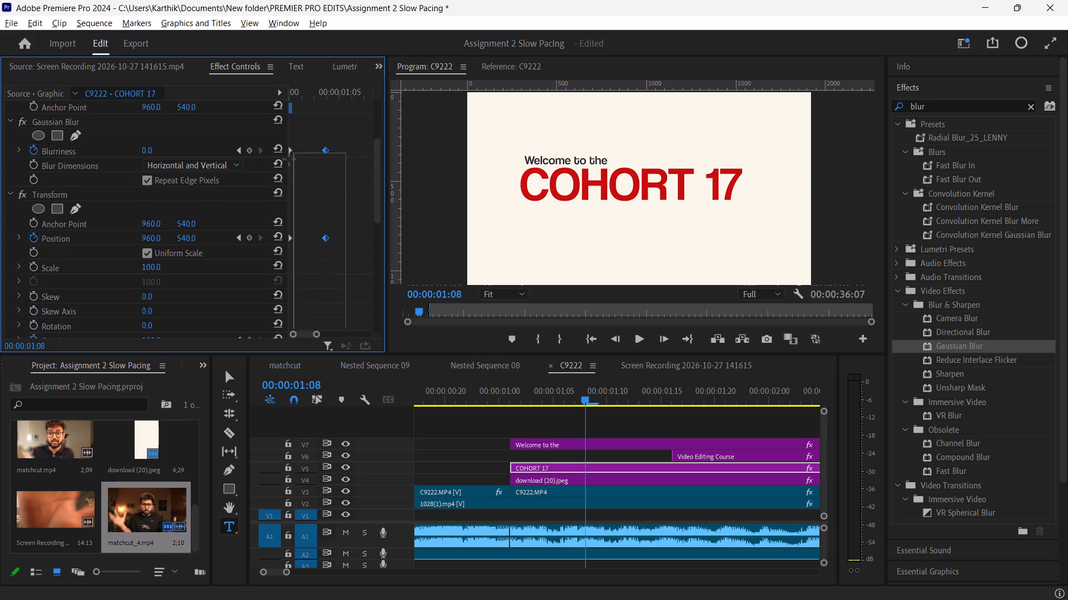
{"action": "left_click_drag", "start_coordinate": [289, 159], "coordinate": [281, 136]}
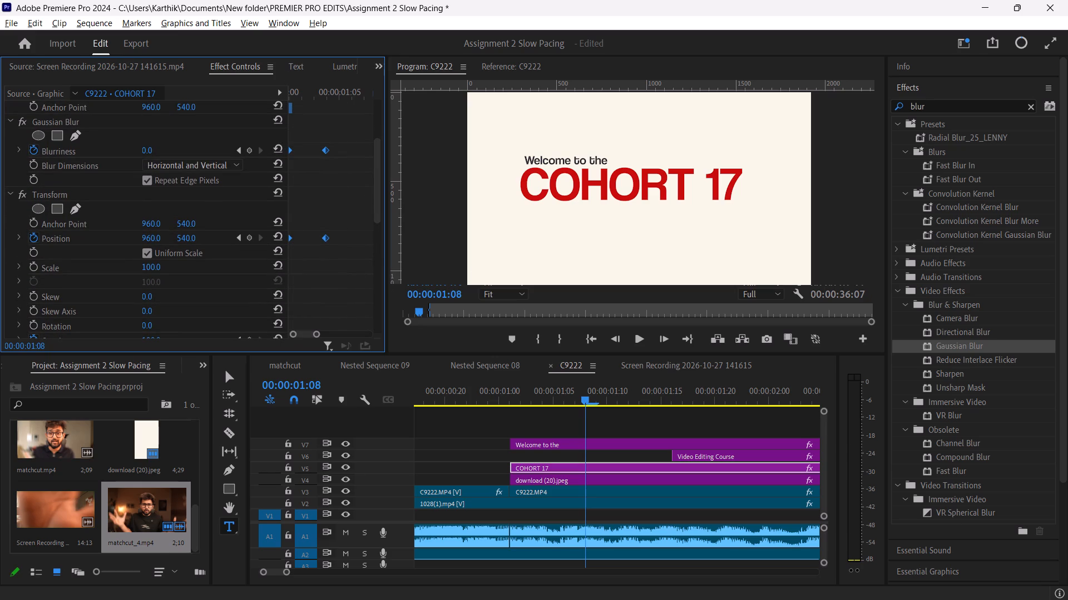
{"action": "left_click_drag", "start_coordinate": [587, 397], "coordinate": [521, 402]}
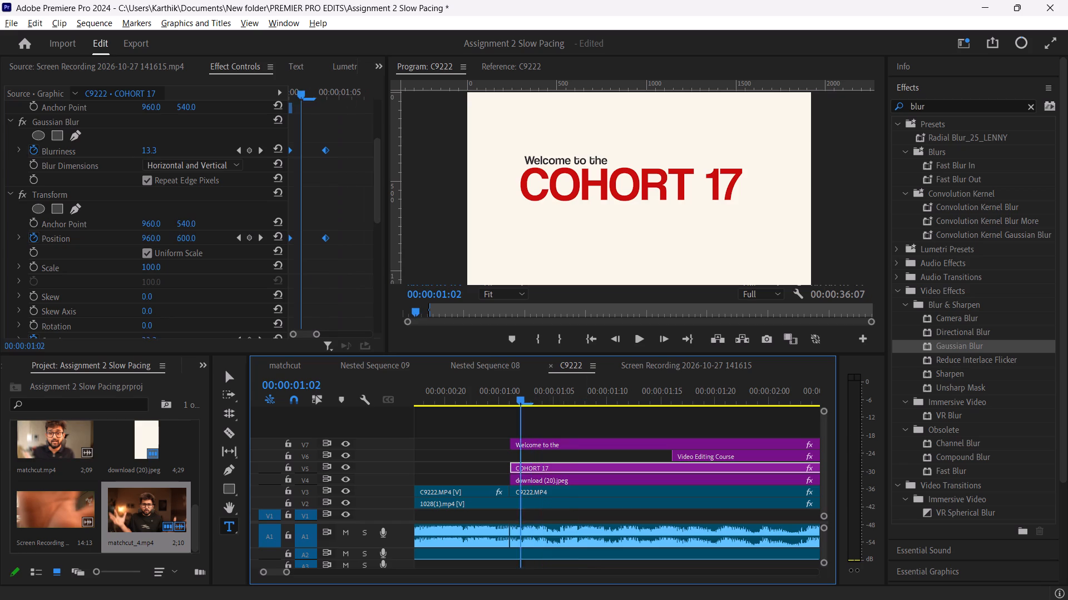
{"action": "left_click_drag", "start_coordinate": [521, 402], "coordinate": [512, 402]}
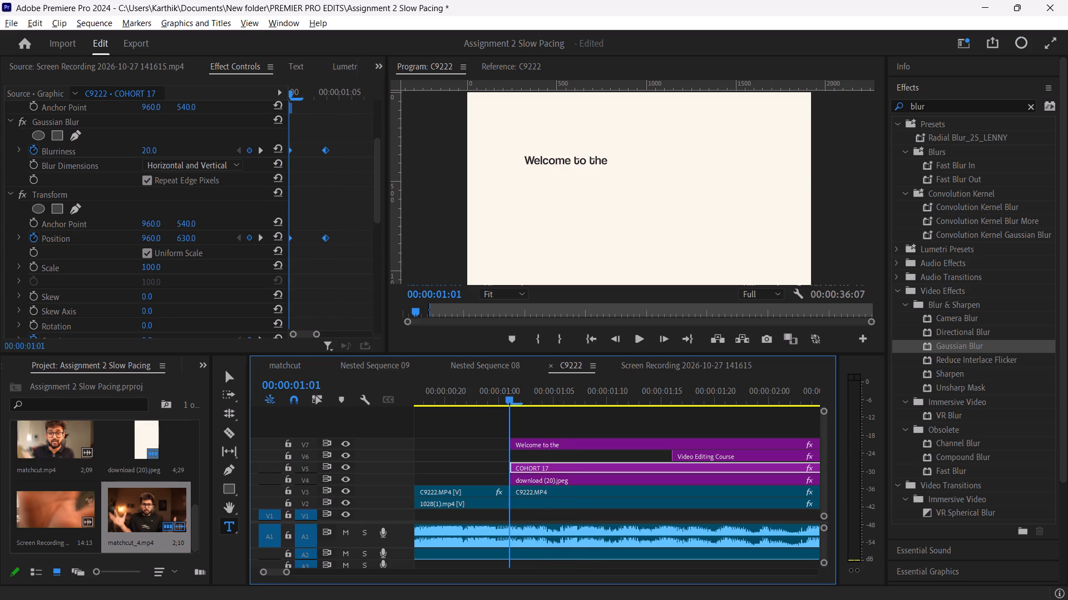
{"action": "right_click", "coordinate": [291, 237]}
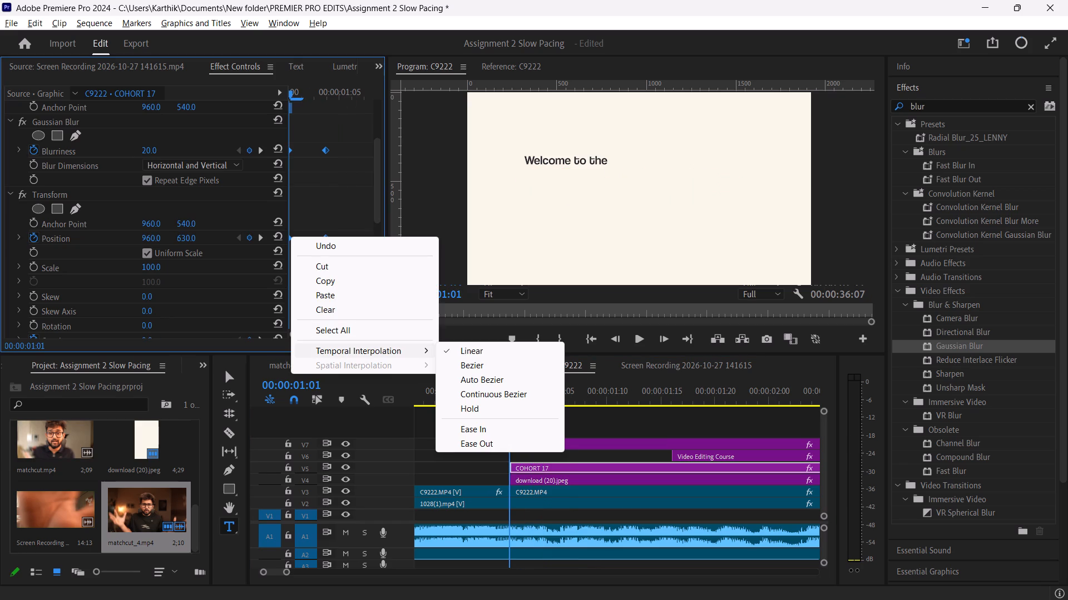
{"action": "left_click", "coordinate": [474, 429]}
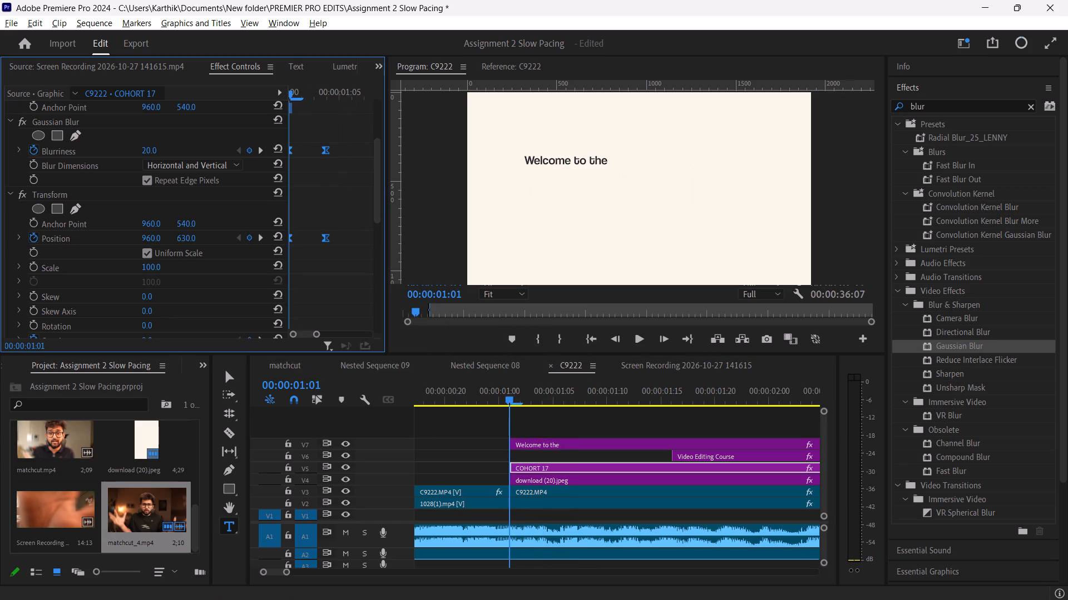
Apply Ease Out temporal interpolation to the same selected keyframes, with the playhead at 00:00:01:04.
{"action": "left_click_drag", "start_coordinate": [290, 93], "coordinate": [332, 97]}
{"action": "right_click", "coordinate": [325, 148]}
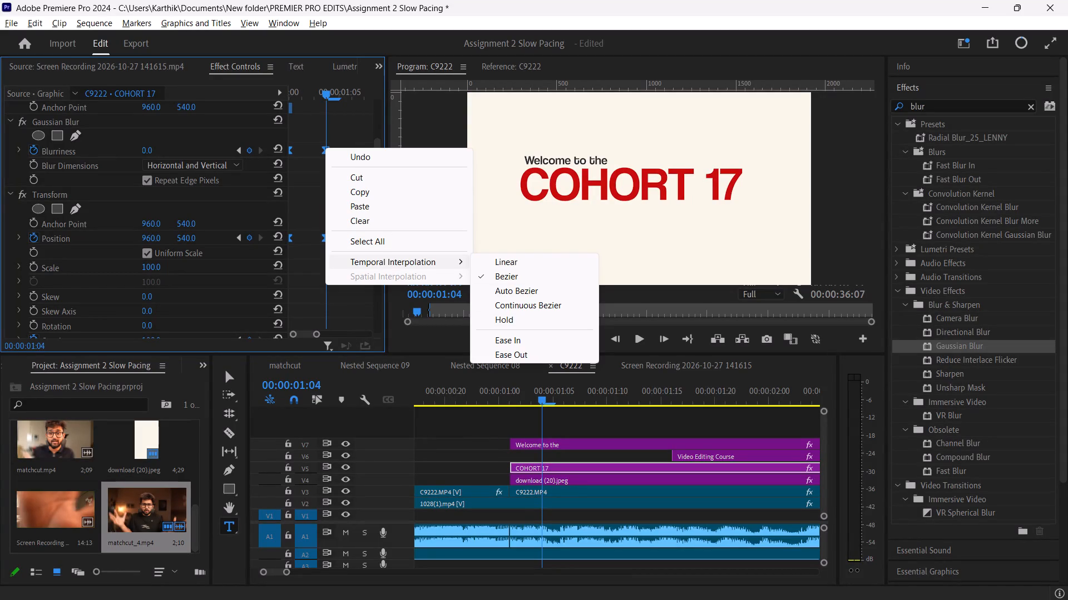
{"action": "left_click", "coordinate": [521, 354]}
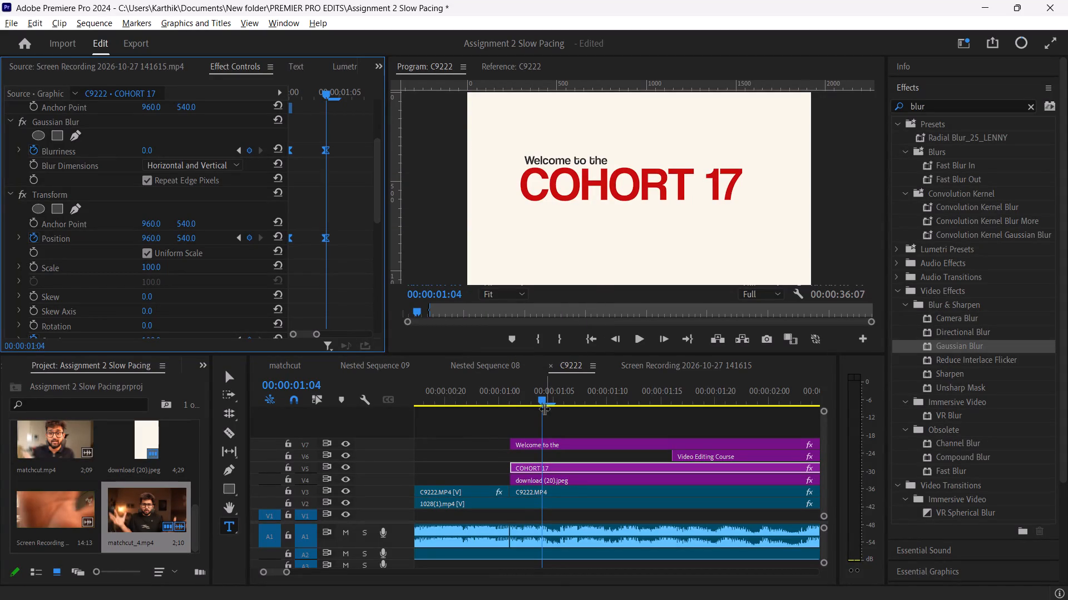
Play and scrub the C9222 sequence from the start of COHORT 17 repeatedly to check the eased text animation.
{"action": "left_click_drag", "start_coordinate": [543, 404], "coordinate": [512, 406]}
{"action": "key", "text": "space"}
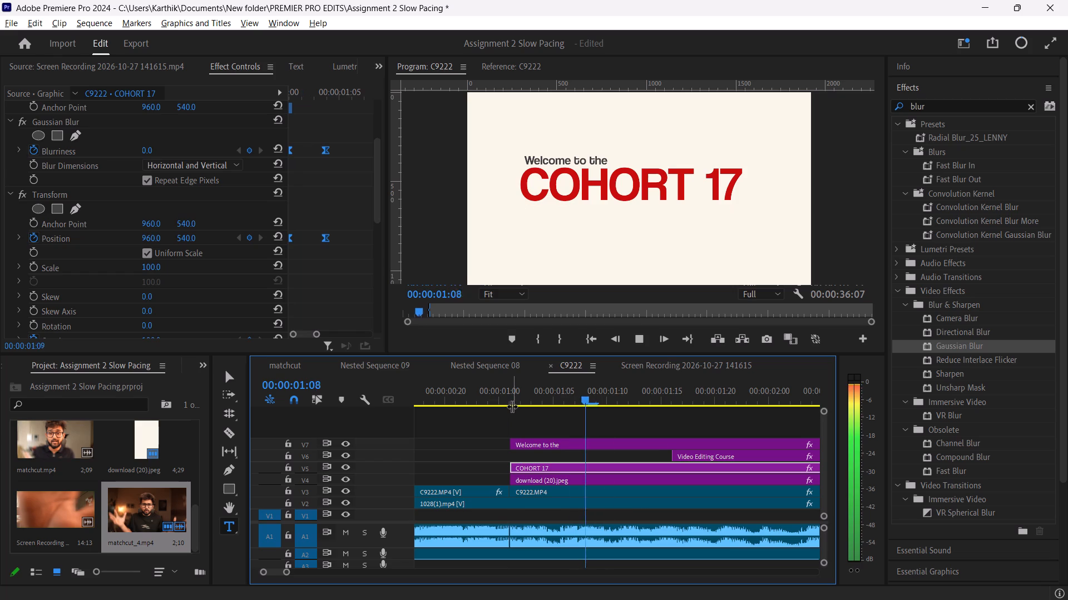
{"action": "key", "text": "space"}
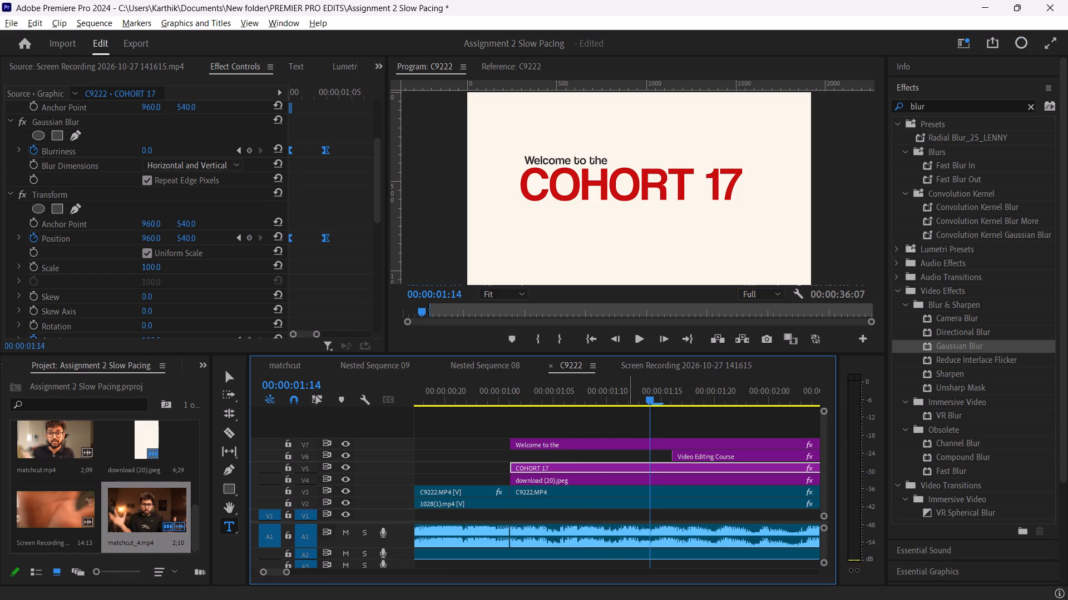
{"action": "key", "text": "space"}
{"action": "key", "text": "space"}
{"action": "left_click_drag", "start_coordinate": [650, 399], "coordinate": [439, 381]}
{"action": "key", "text": "space"}
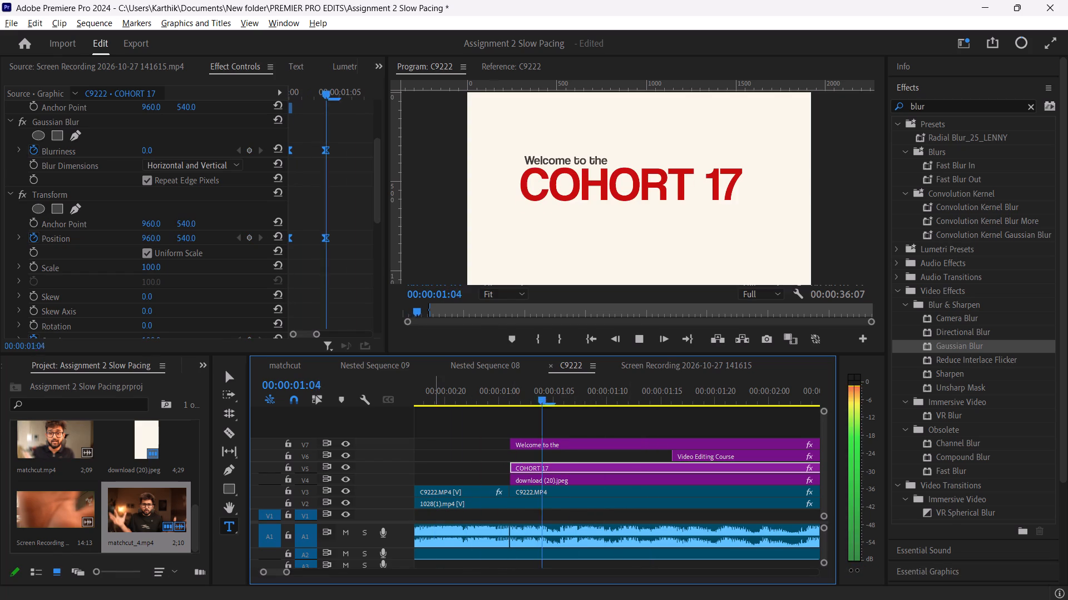
{"action": "key", "text": "space"}
{"action": "key", "text": "space"}
{"action": "key", "text": "space"}
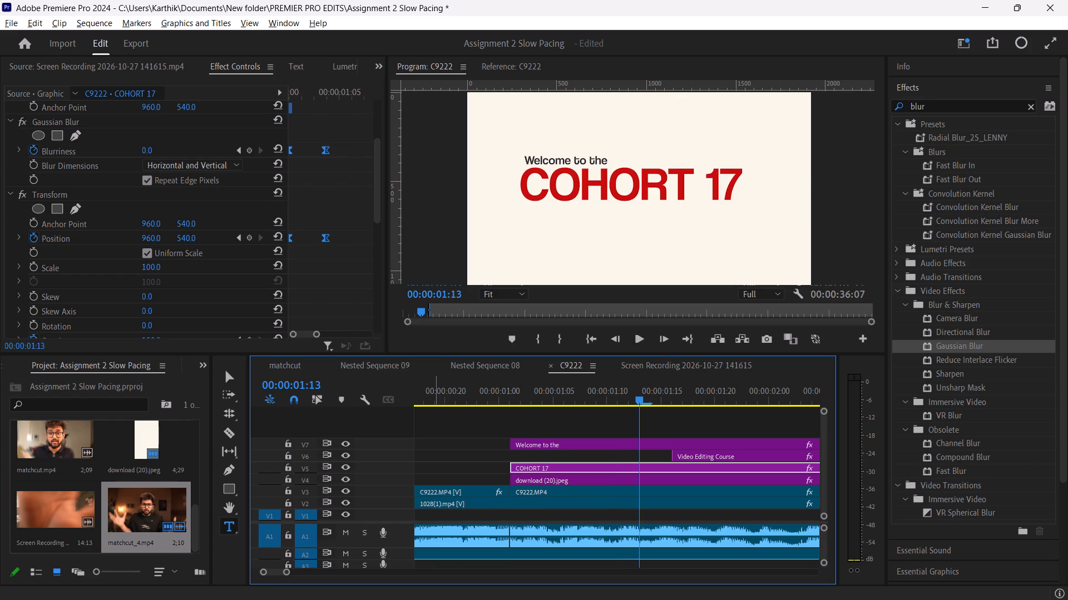
{"action": "key", "text": "space"}
{"action": "key", "text": "space"}
{"action": "key", "text": "space"}
{"action": "key", "text": "space"}
{"action": "key", "text": "space"}
{"action": "key", "text": "space"}
{"action": "key", "text": "space"}
{"action": "key", "text": "space"}
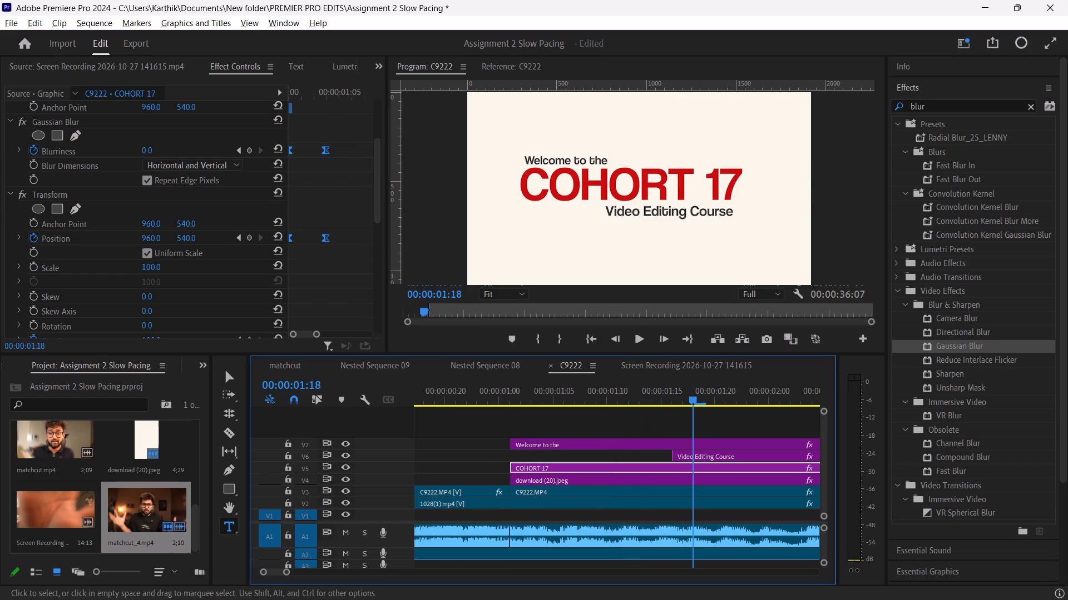
{"action": "left_click_drag", "start_coordinate": [699, 393], "coordinate": [690, 398]}
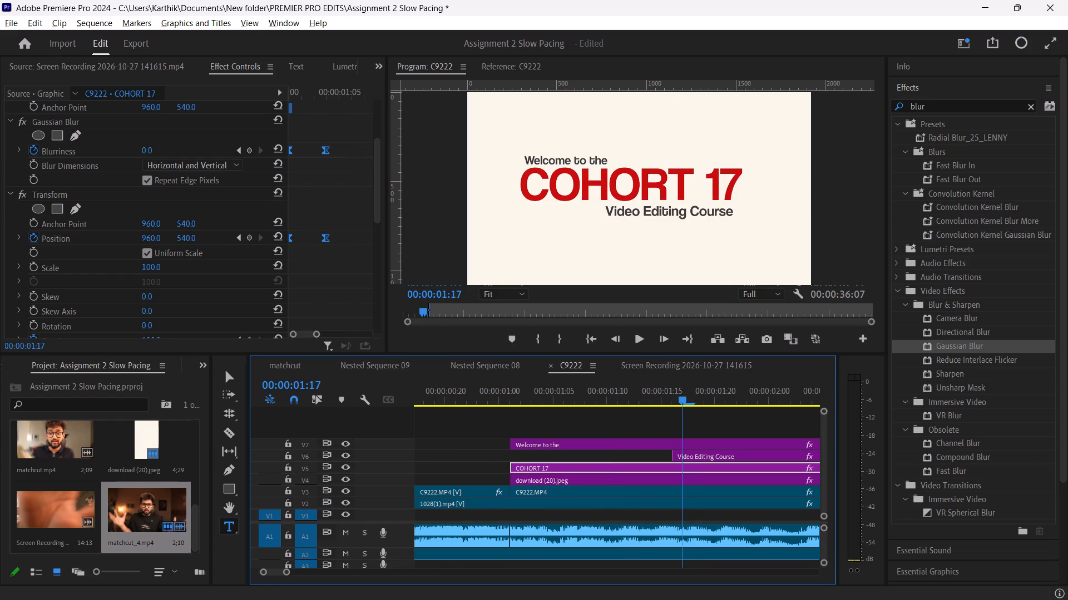
{"action": "left_click_drag", "start_coordinate": [690, 398], "coordinate": [557, 395]}
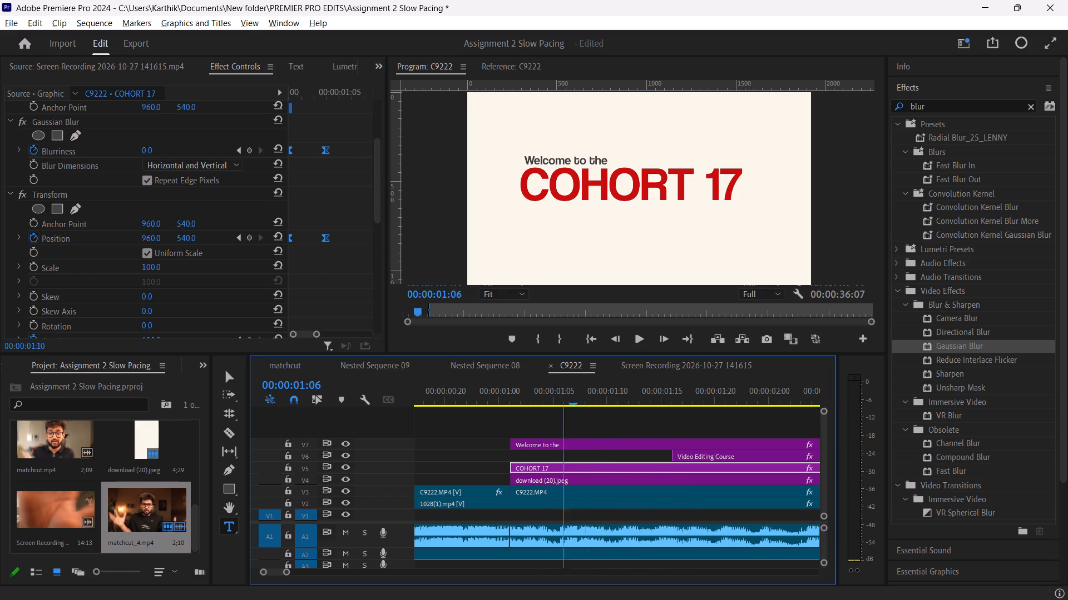
{"action": "left_click_drag", "start_coordinate": [557, 395], "coordinate": [503, 387]}
{"action": "key", "text": "space"}
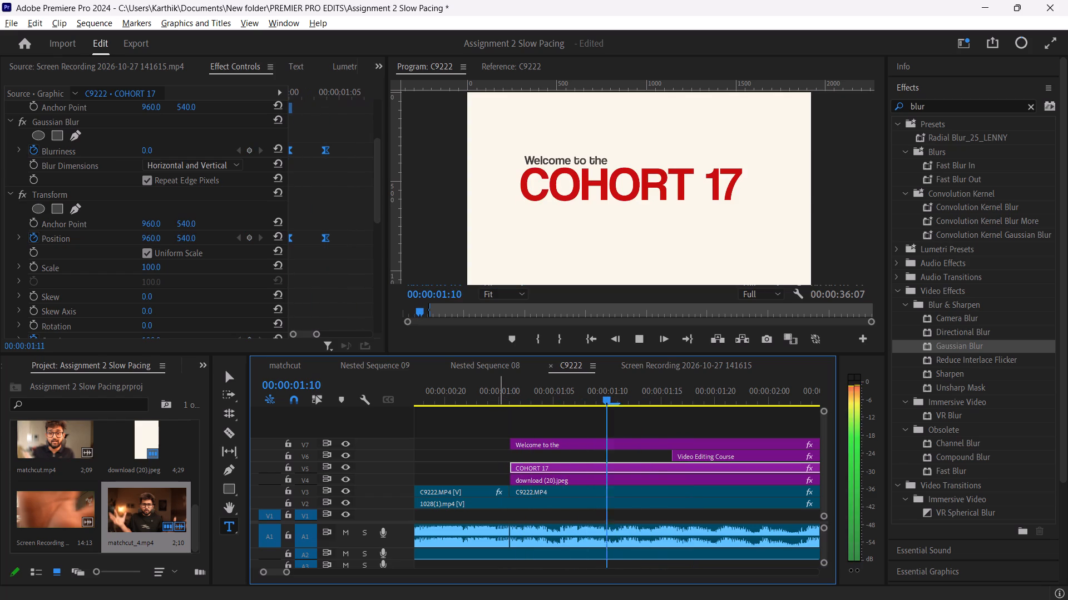
Play the C9222 sequence again from before COHORT 17 to review the title's eased entrance.
{"action": "key", "text": "space"}
{"action": "key", "text": "space"}
{"action": "key", "text": "space"}
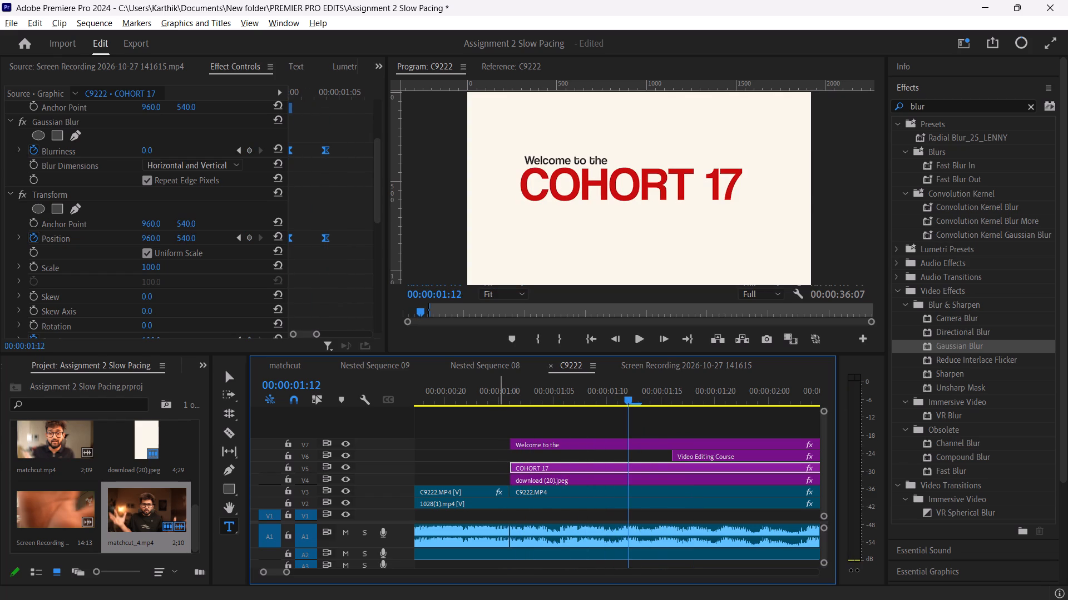
{"action": "key", "text": "space"}
{"action": "key", "text": "space"}
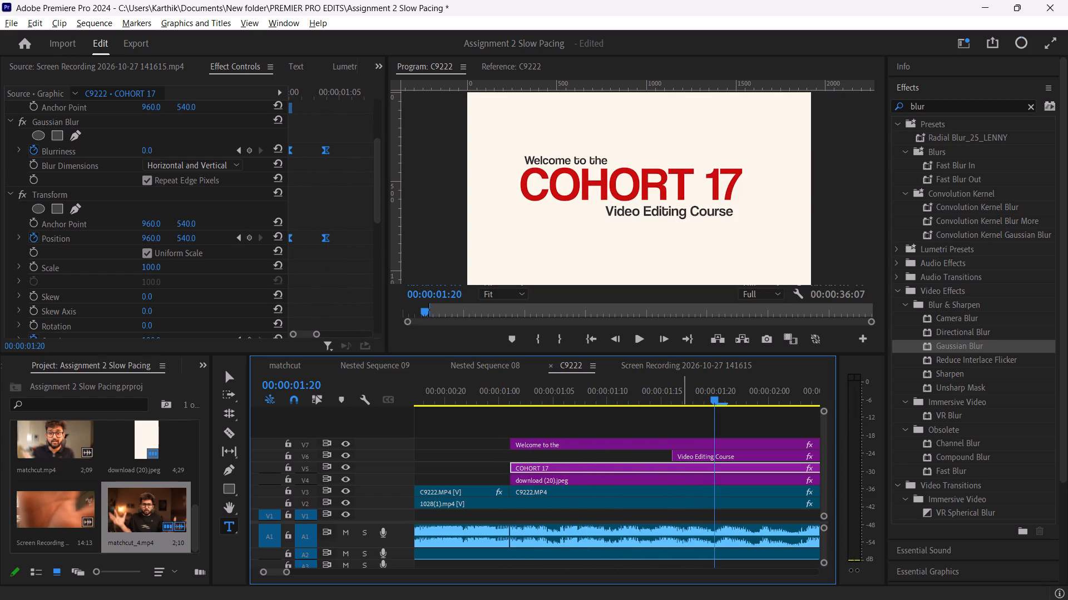
{"action": "left_click_drag", "start_coordinate": [723, 396], "coordinate": [464, 406]}
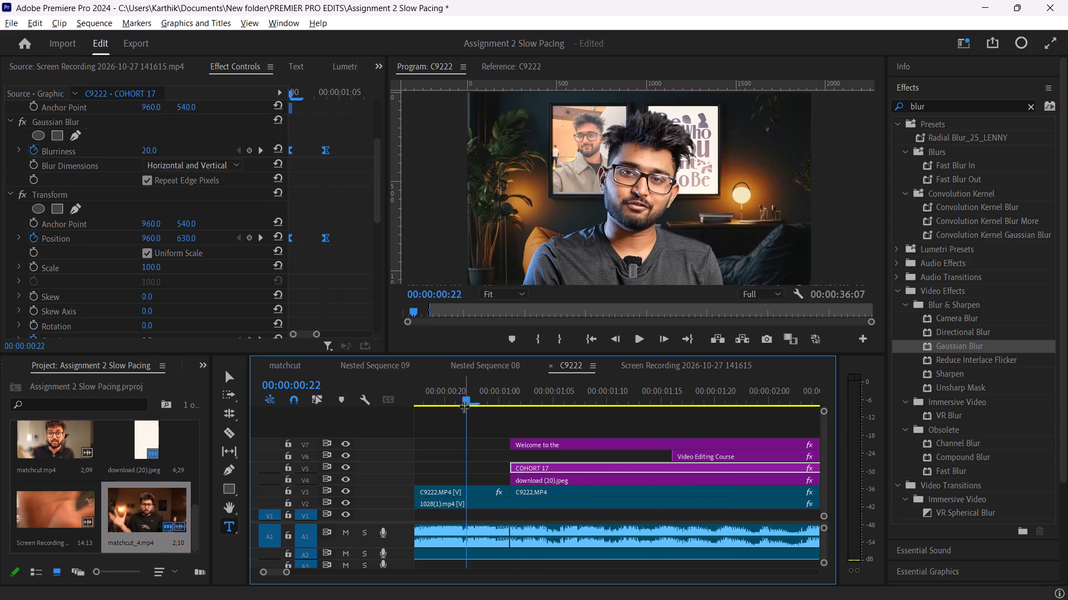
{"action": "key", "text": "space"}
{"action": "key", "text": "space"}
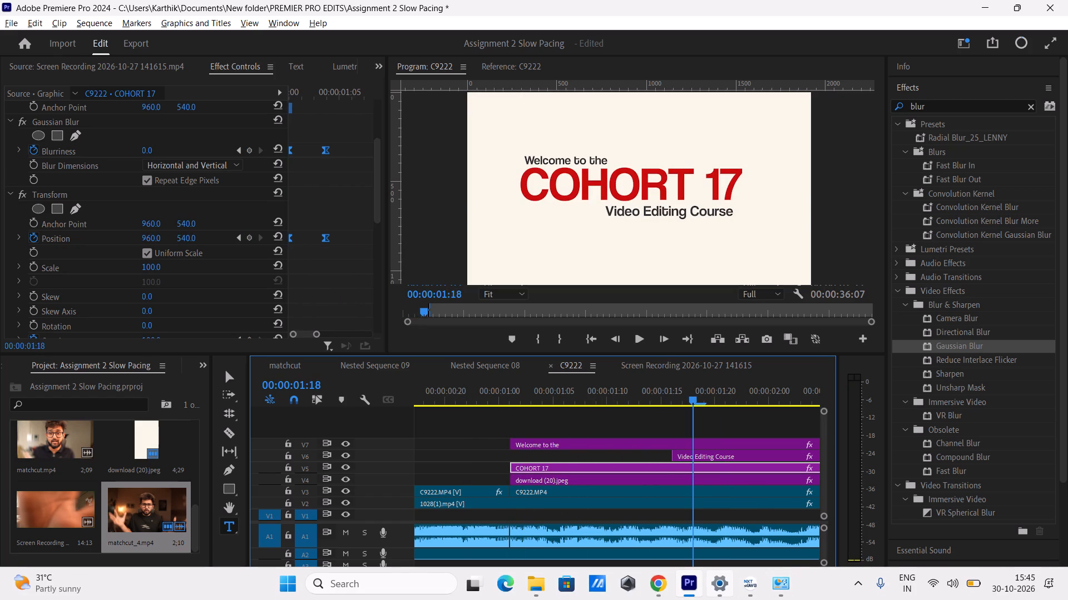
Switch to the YouTube tutorial in Chrome and watch how the Position and Opacity velocity curves are shaped.
{"action": "left_click", "coordinate": [659, 586]}
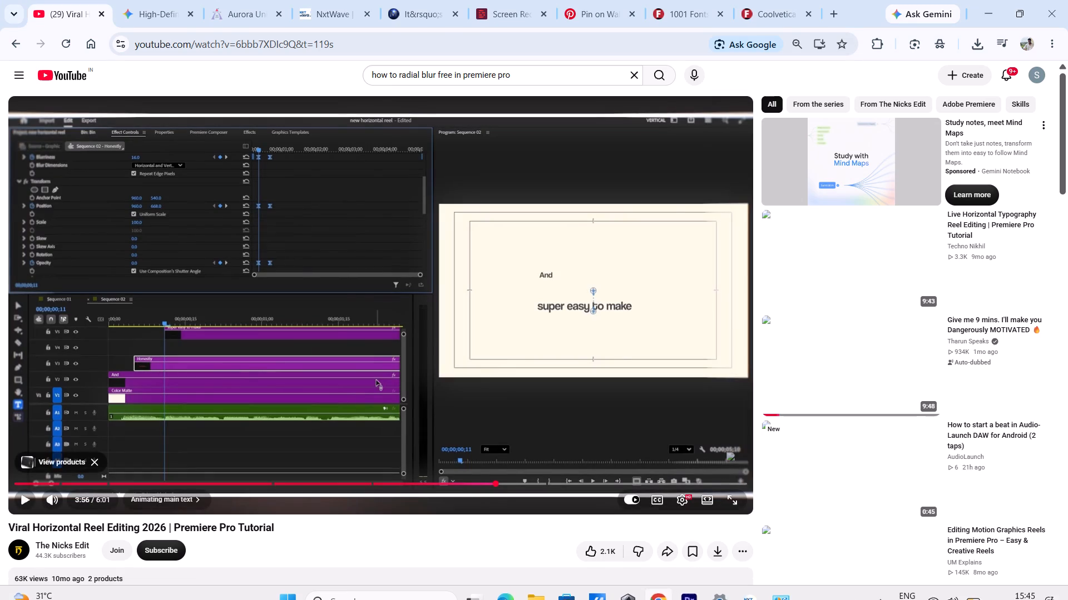
{"action": "left_click", "coordinate": [509, 364]}
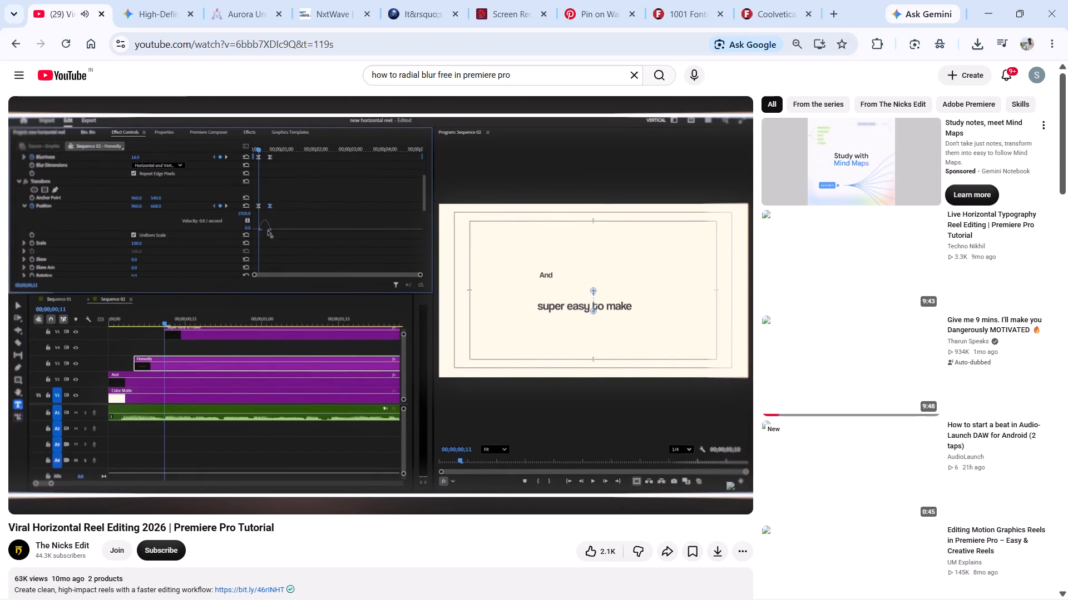
{"action": "left_click", "coordinate": [456, 319]}
{"action": "left_click", "coordinate": [456, 319]}
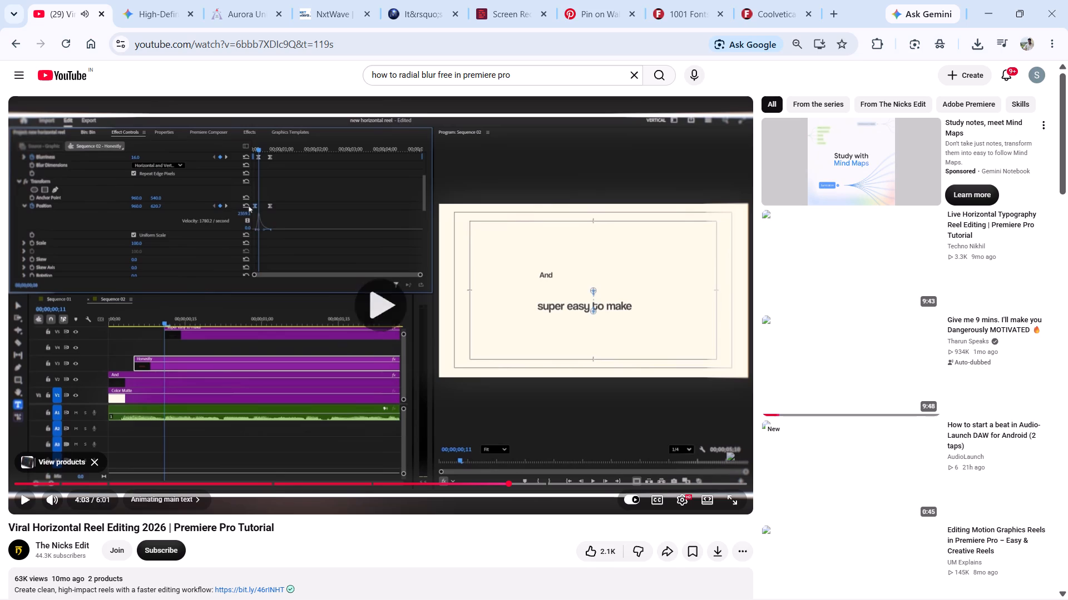
{"action": "left_click", "coordinate": [456, 319]}
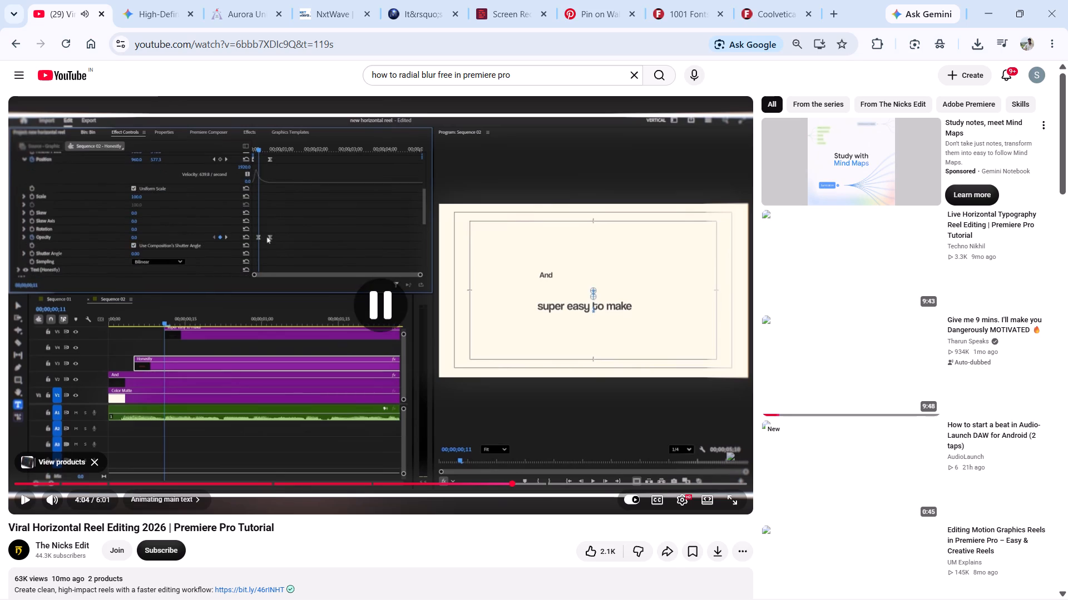
{"action": "left_click", "coordinate": [456, 319]}
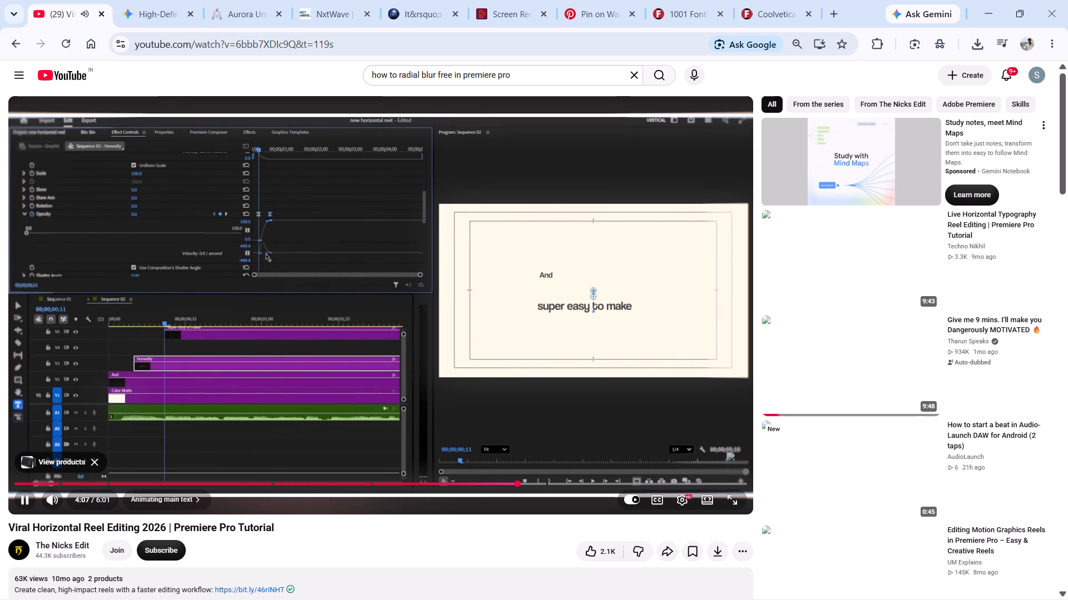
{"action": "left_click", "coordinate": [456, 319]}
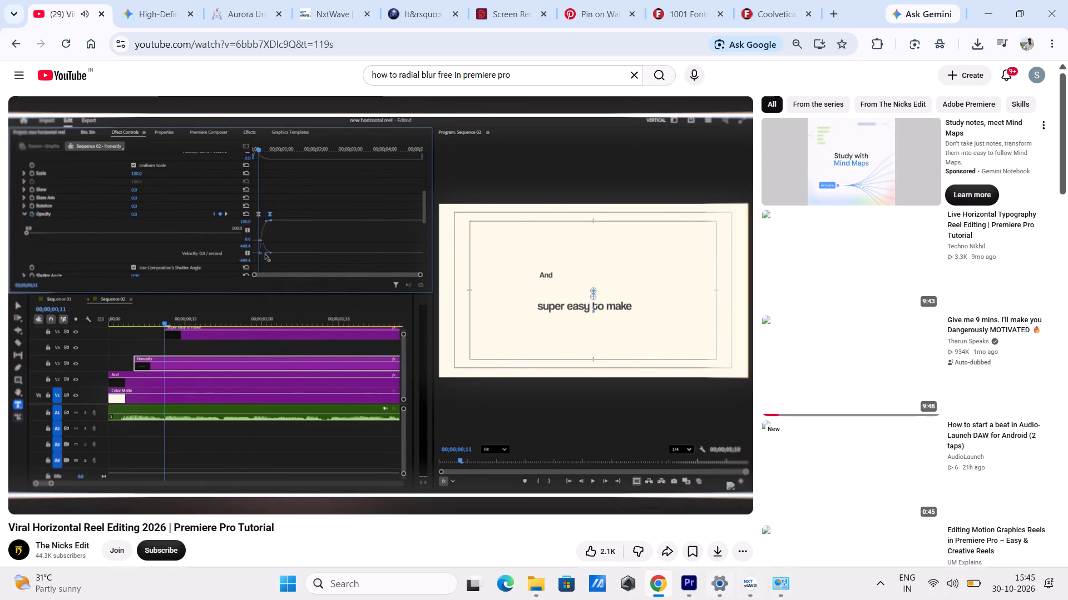
Back in Premiere Pro, reshape COHORT 17's Transform Position velocity curve into an early peak of about 7657 with a long ease-out, and preview it.
{"action": "left_click", "coordinate": [693, 588]}
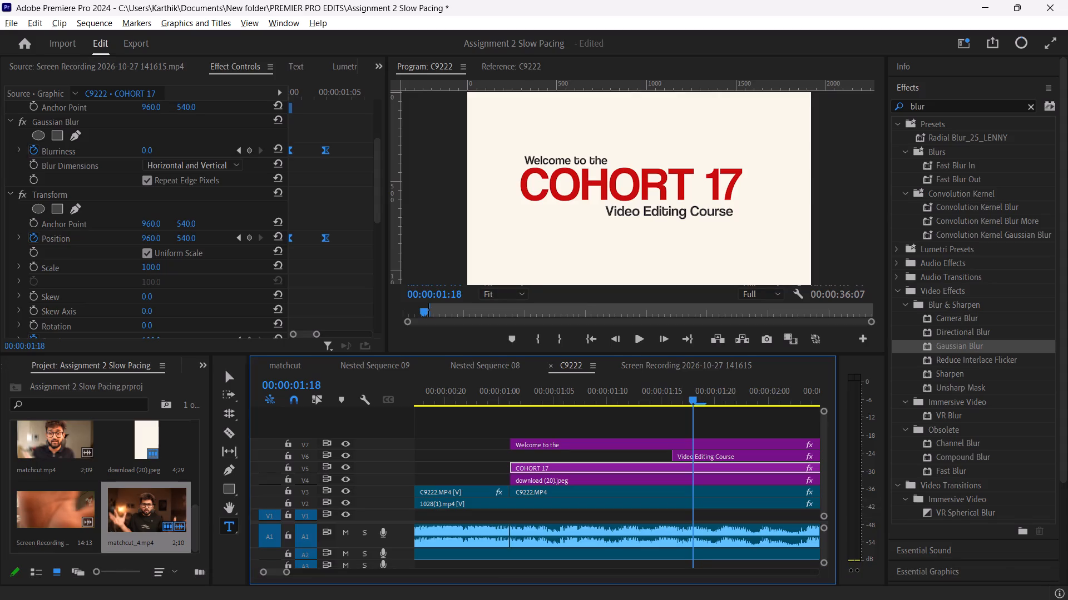
{"action": "left_click", "coordinate": [16, 238]}
{"action": "left_click", "coordinate": [18, 238]}
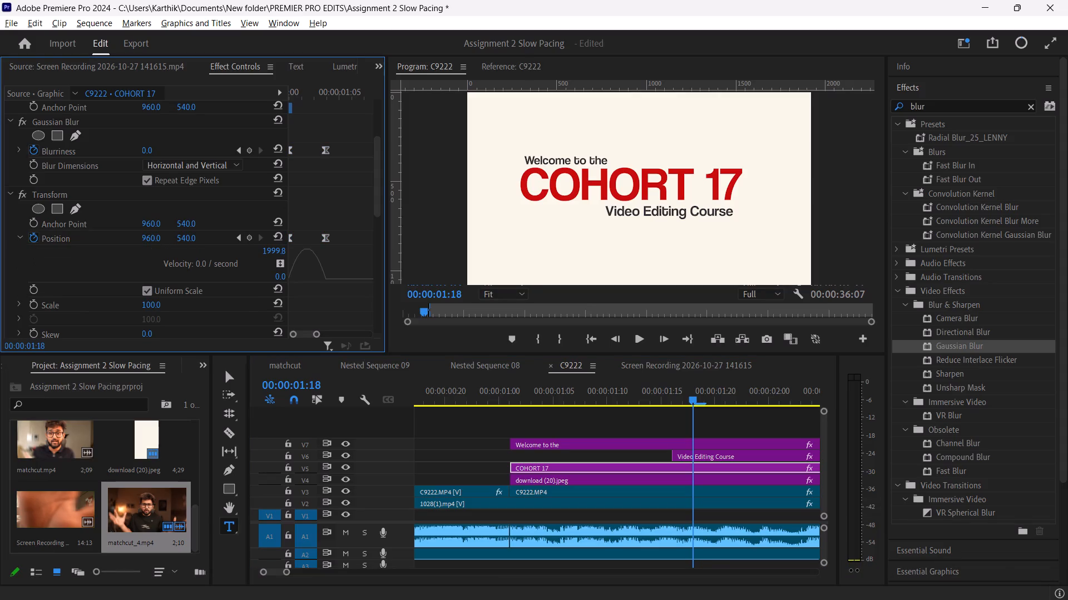
{"action": "left_click", "coordinate": [325, 275]}
{"action": "left_click_drag", "start_coordinate": [320, 281], "coordinate": [298, 281]}
{"action": "left_click_drag", "start_coordinate": [298, 281], "coordinate": [291, 280]}
{"action": "left_click_drag", "start_coordinate": [309, 279], "coordinate": [301, 280]}
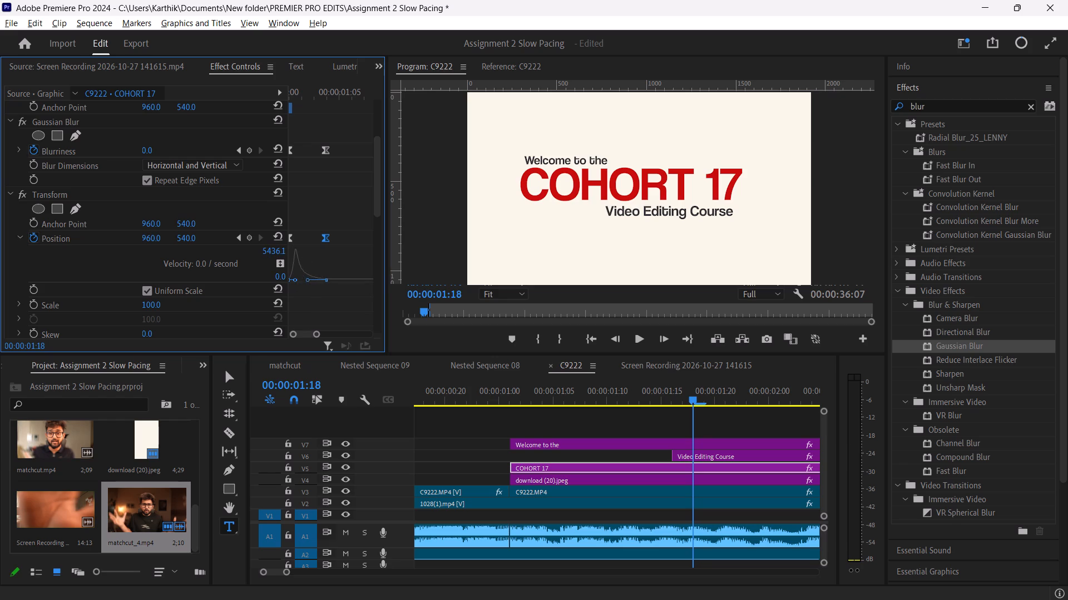
{"action": "left_click_drag", "start_coordinate": [309, 281], "coordinate": [299, 281]}
{"action": "left_click_drag", "start_coordinate": [296, 279], "coordinate": [289, 278]}
{"action": "left_click_drag", "start_coordinate": [289, 278], "coordinate": [291, 278]}
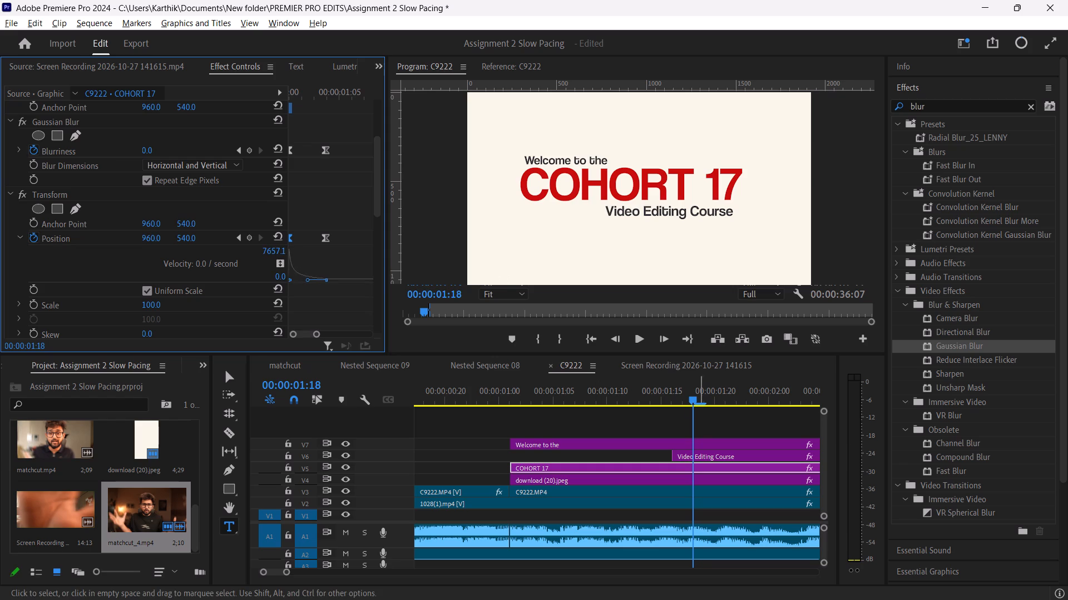
{"action": "left_click_drag", "start_coordinate": [691, 400], "coordinate": [508, 409]}
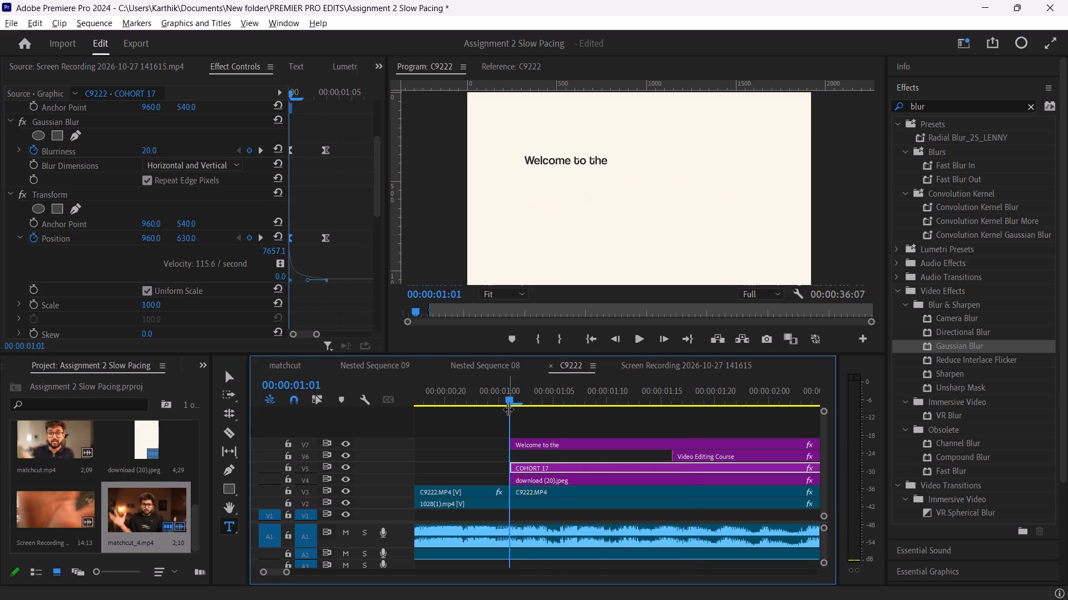
{"action": "key", "text": "space"}
{"action": "key", "text": "space"}
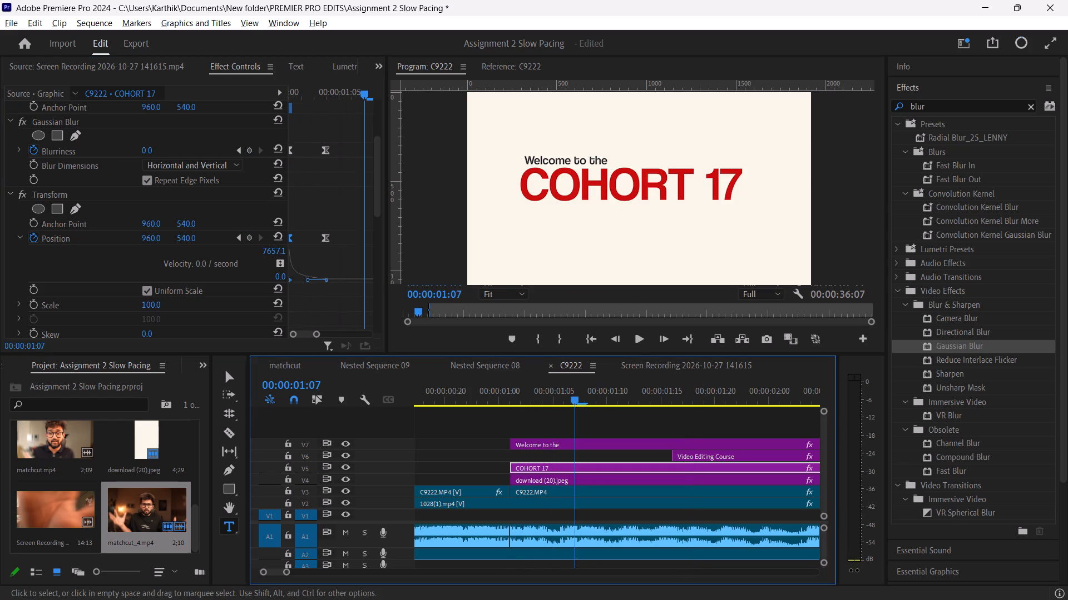
Lengthen and raise the first Position keyframe's outgoing velocity handle, giving a curve peak of about 4653, and play the title animation.
{"action": "left_click", "coordinate": [308, 279]}
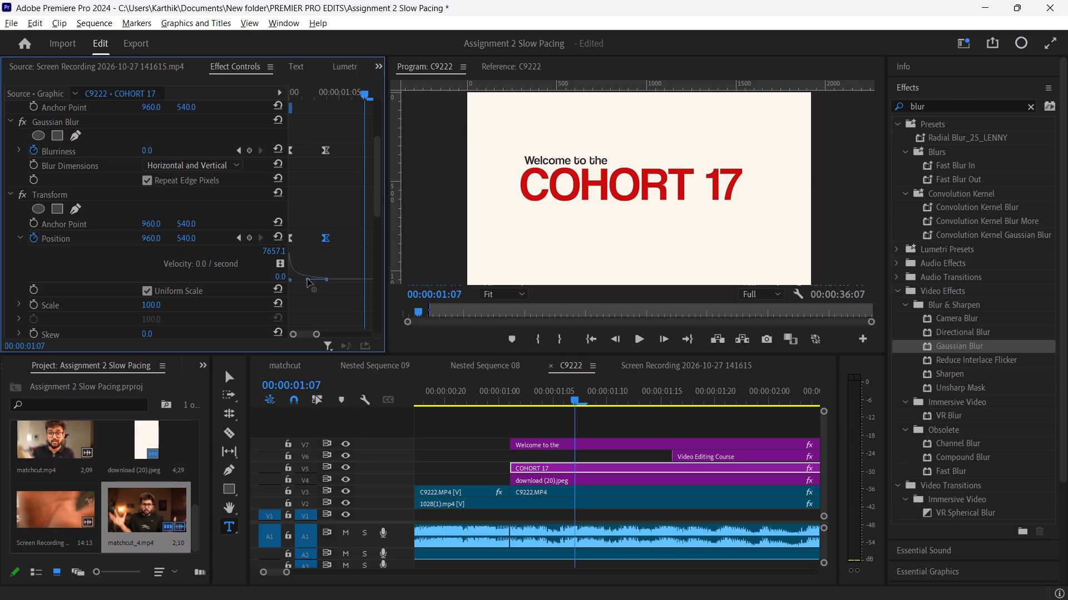
{"action": "left_click_drag", "start_coordinate": [291, 279], "coordinate": [295, 279]}
{"action": "left_click_drag", "start_coordinate": [295, 279], "coordinate": [299, 276]}
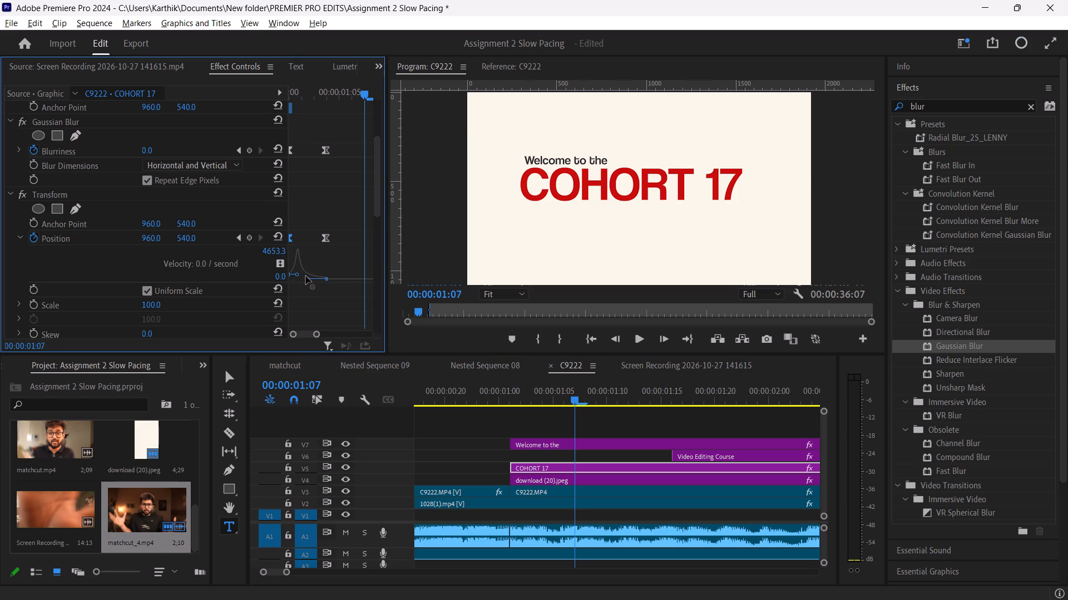
{"action": "left_click_drag", "start_coordinate": [573, 397], "coordinate": [549, 396]}
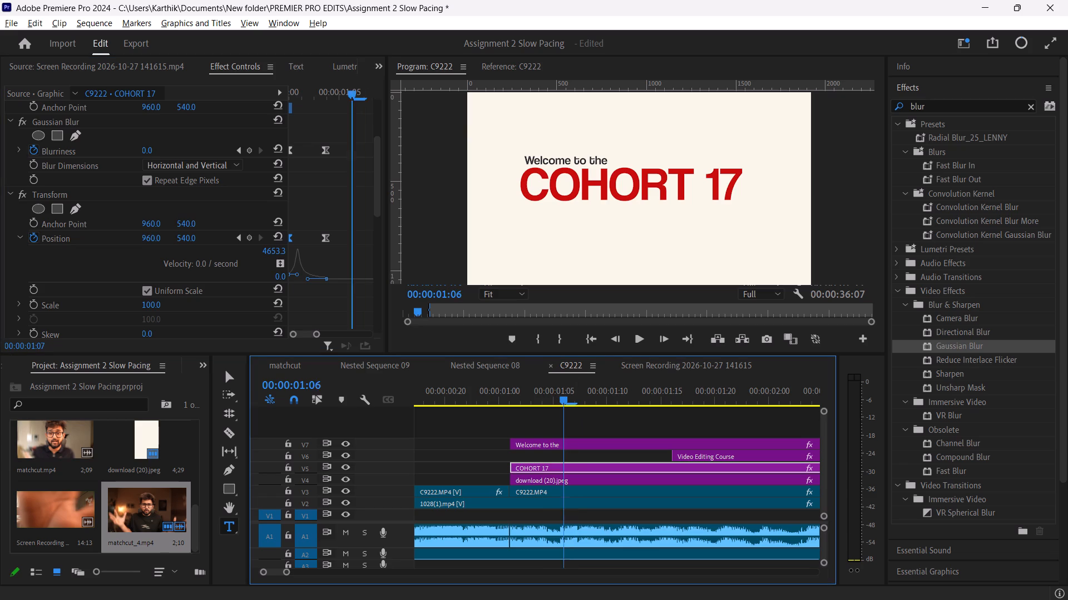
{"action": "left_click_drag", "start_coordinate": [549, 396], "coordinate": [507, 400]}
{"action": "key", "text": "space"}
{"action": "key", "text": "space"}
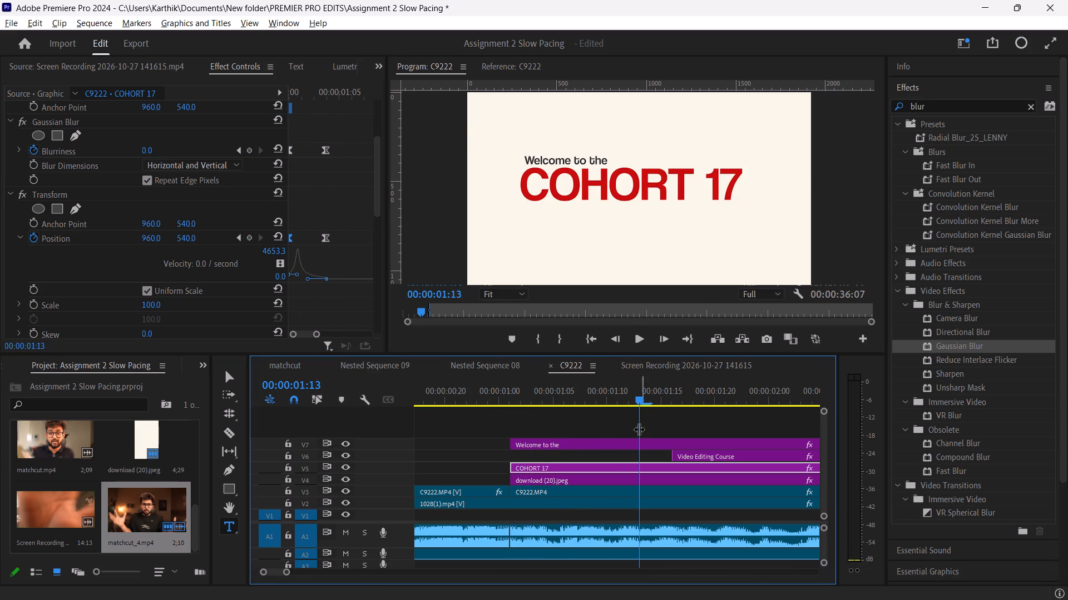
At 00:00:01:01, set COHORT 17's Transform Position Y to 660 and scrub to 00:00:01:04 to check the movement.
{"action": "left_click_drag", "start_coordinate": [639, 397], "coordinate": [510, 408]}
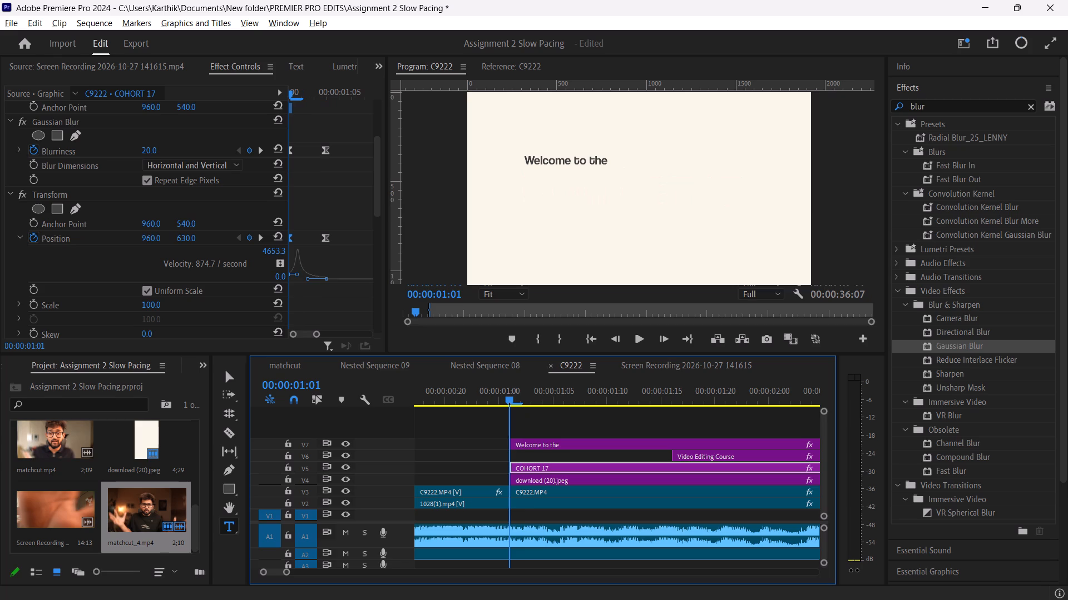
{"action": "left_click_drag", "start_coordinate": [510, 408], "coordinate": [510, 408]}
{"action": "double_click", "coordinate": [191, 237]}
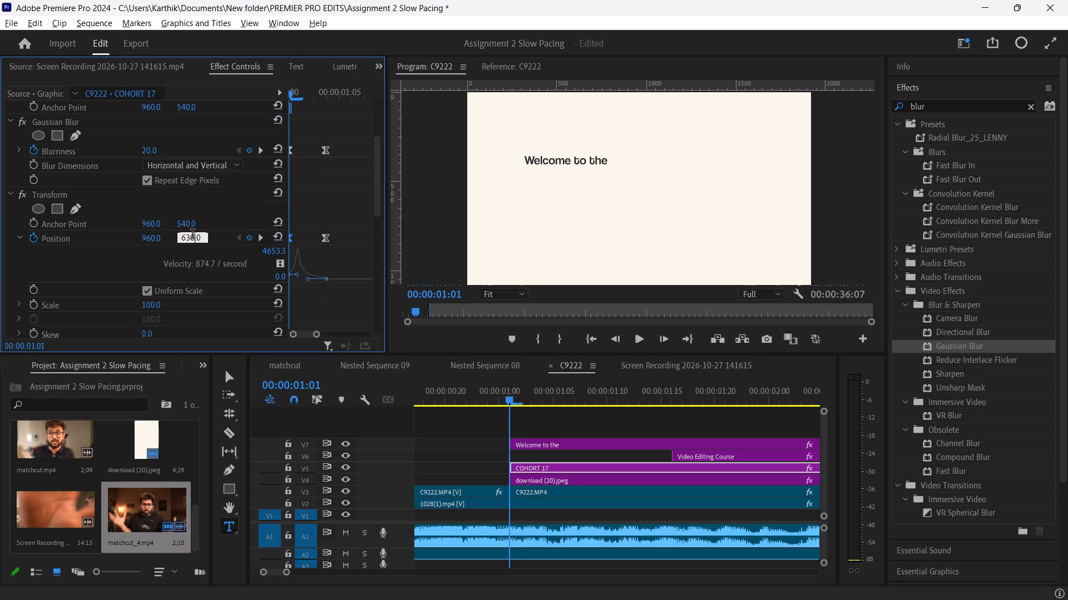
{"action": "left_click_drag", "start_coordinate": [203, 235], "coordinate": [171, 240]}
{"action": "type", "text": "660"}
{"action": "key", "text": "Return"}
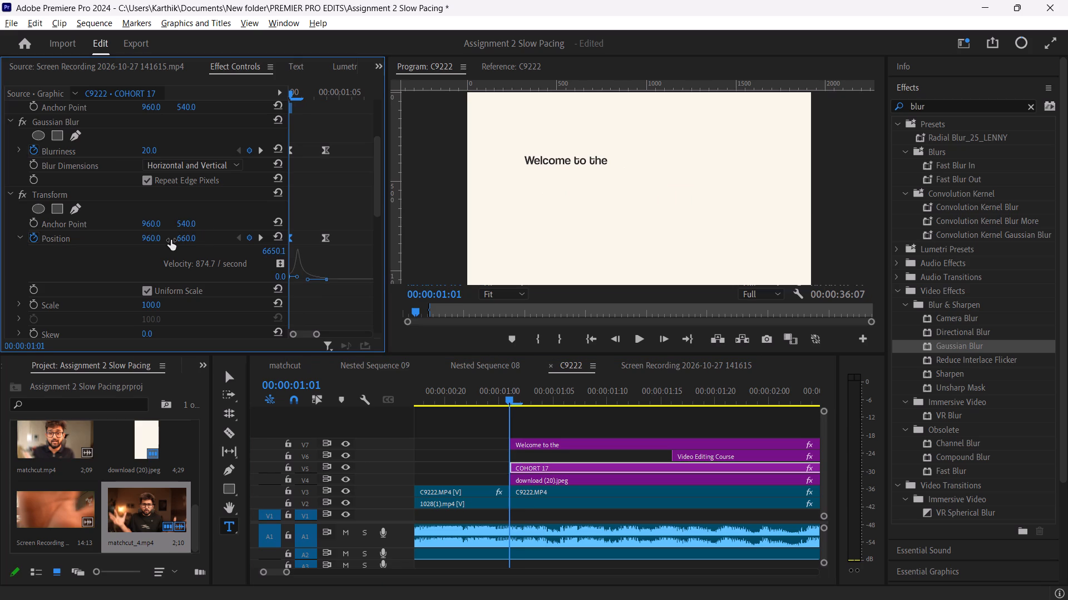
{"action": "left_click_drag", "start_coordinate": [507, 396], "coordinate": [516, 396]}
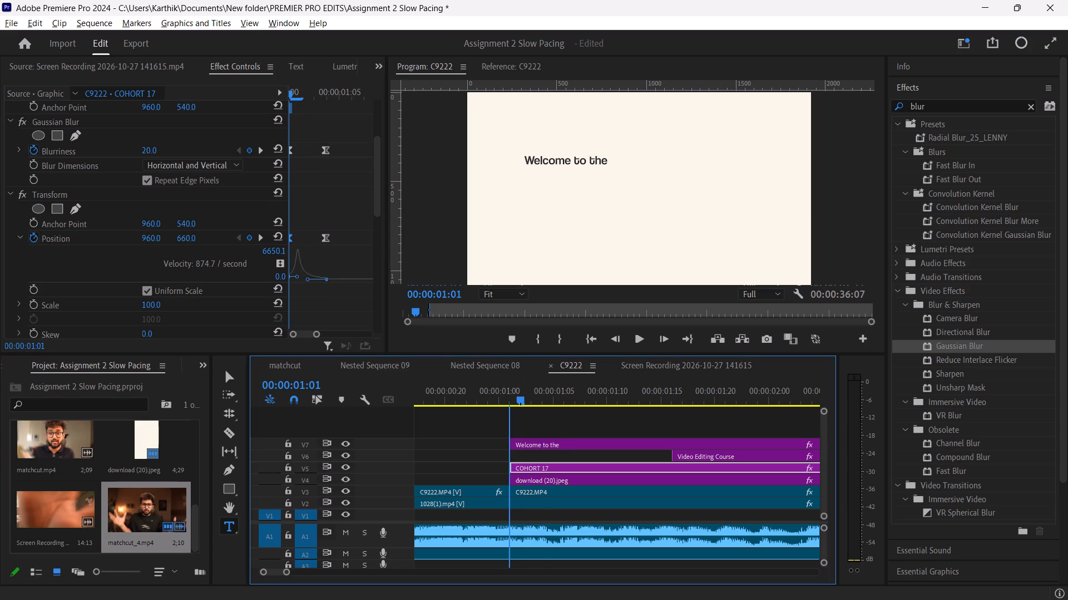
{"action": "left_click_drag", "start_coordinate": [516, 396], "coordinate": [539, 402]}
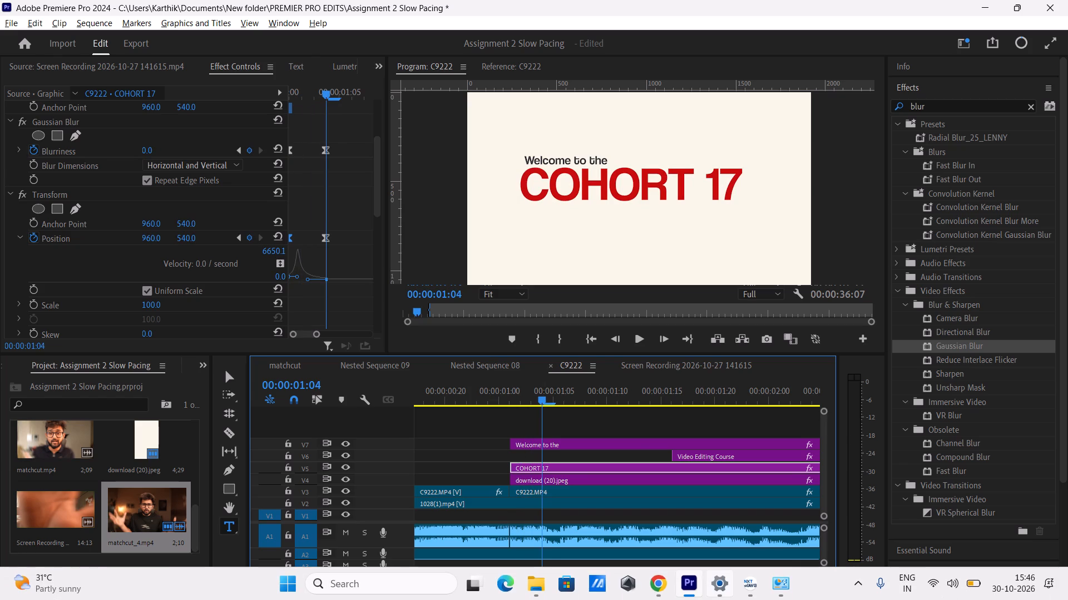
Switch to the YouTube tutorial in Chrome and replay the section on shaping the Position and Opacity velocity curves and moving their keyframes.
{"action": "left_click", "coordinate": [663, 584]}
{"action": "left_click", "coordinate": [417, 248]}
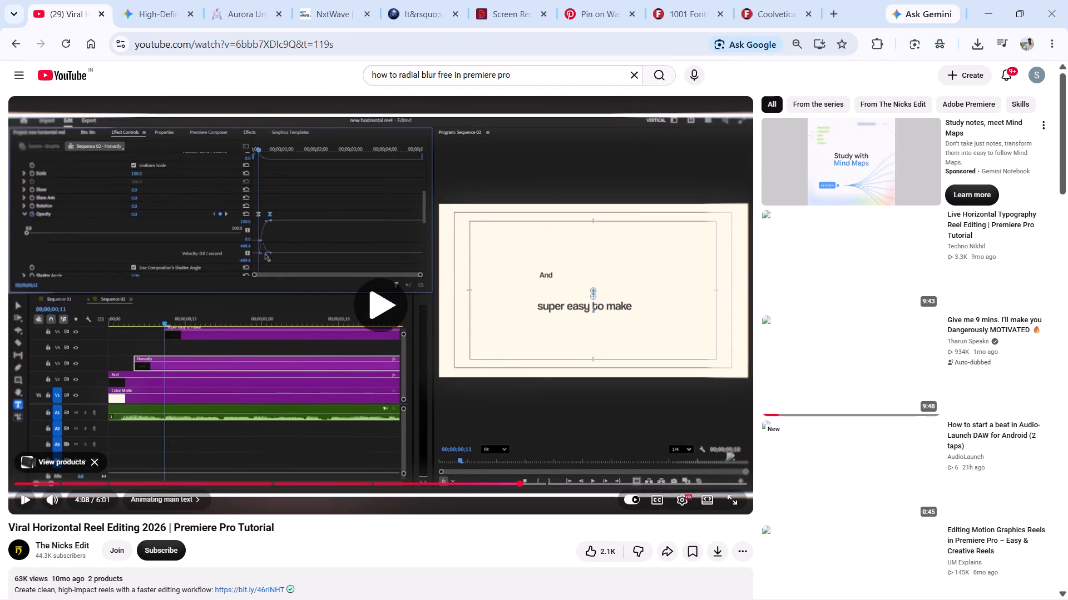
{"action": "left_click", "coordinate": [417, 248]}
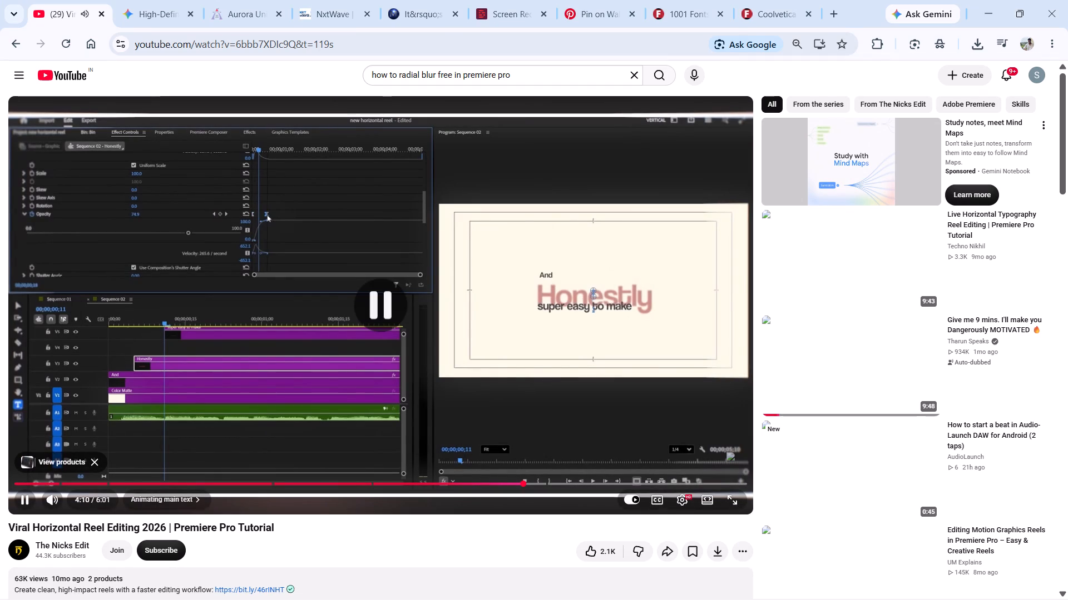
{"action": "left_click", "coordinate": [417, 248]}
{"action": "left_click", "coordinate": [417, 248]}
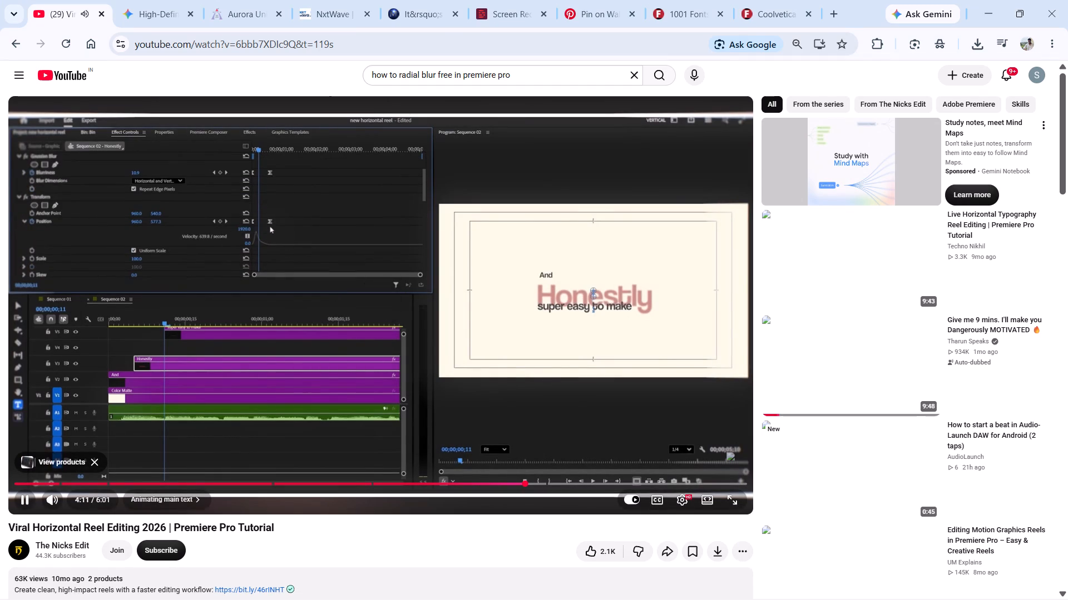
{"action": "left_click", "coordinate": [417, 248]}
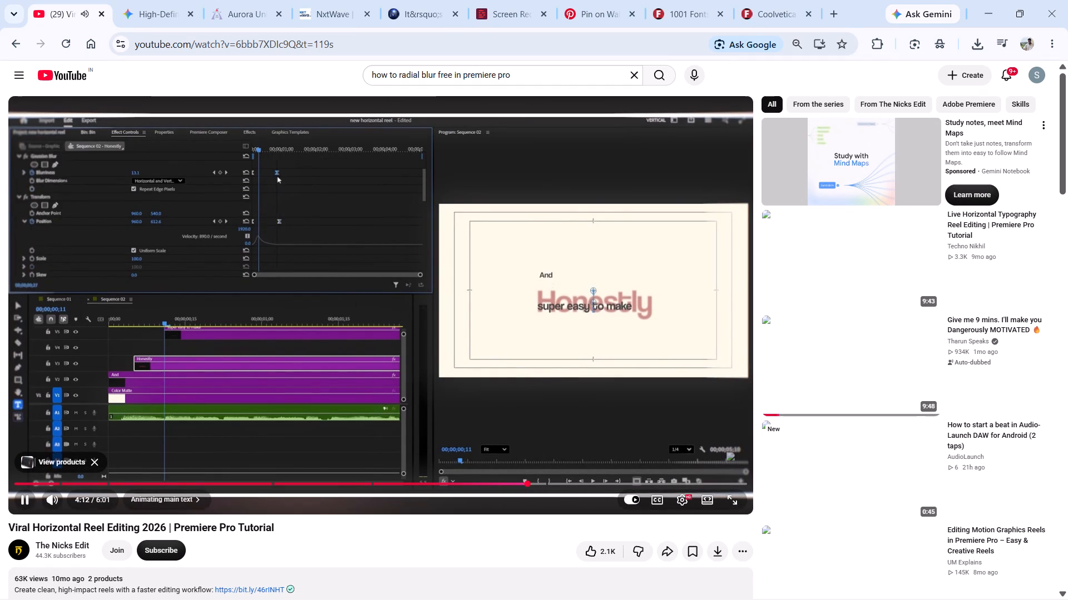
{"action": "left_click", "coordinate": [417, 248]}
{"action": "left_click", "coordinate": [417, 248]}
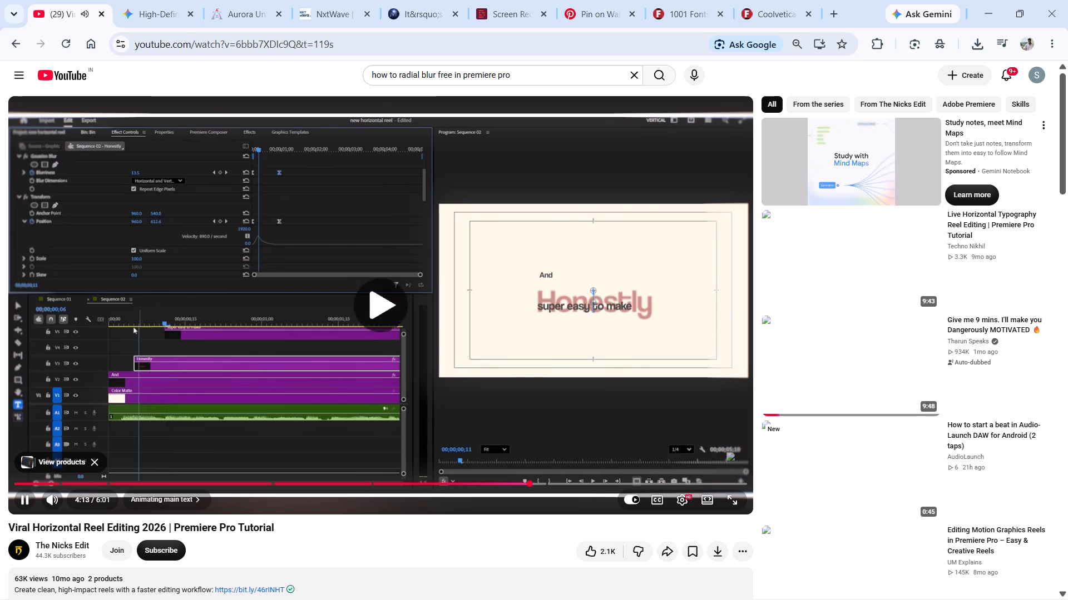
{"action": "key", "text": "Left"}
{"action": "key", "text": "Left"}
{"action": "key", "text": "Left"}
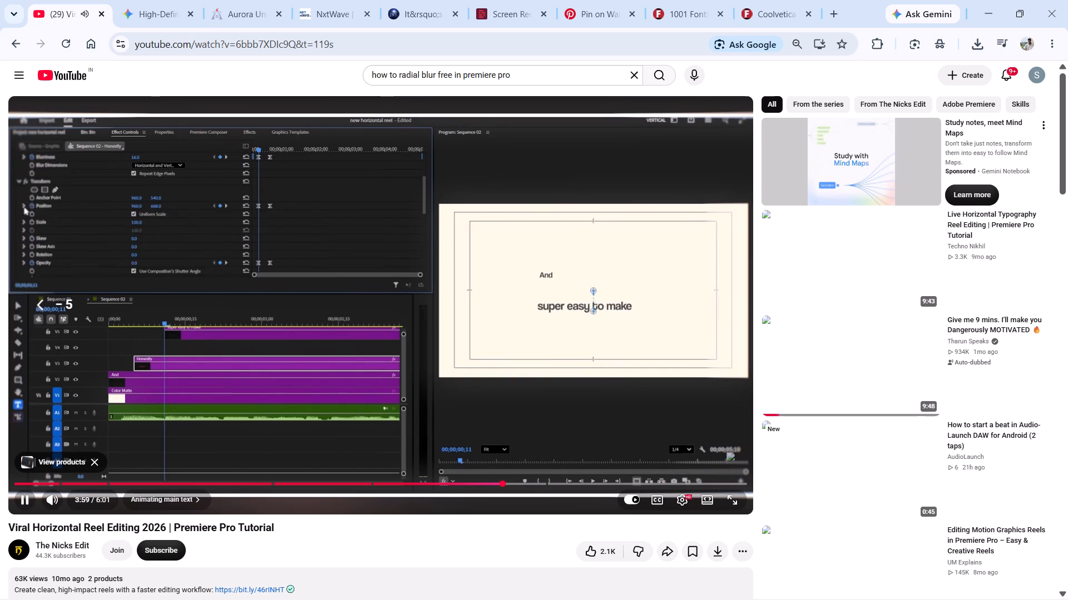
{"action": "left_click", "coordinate": [417, 248]}
{"action": "left_click", "coordinate": [417, 248]}
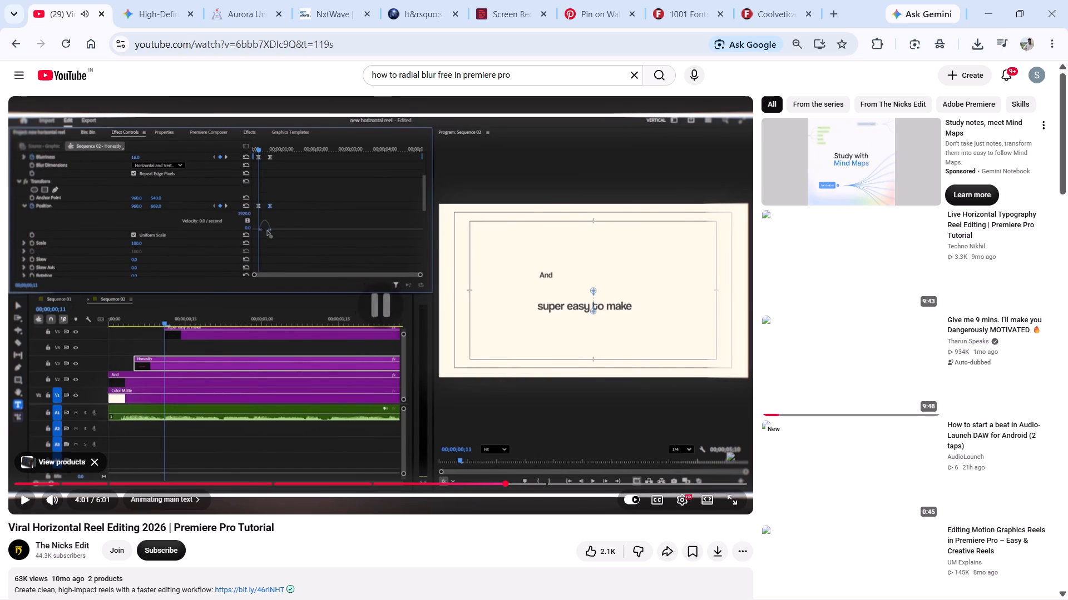
{"action": "key", "text": "Left"}
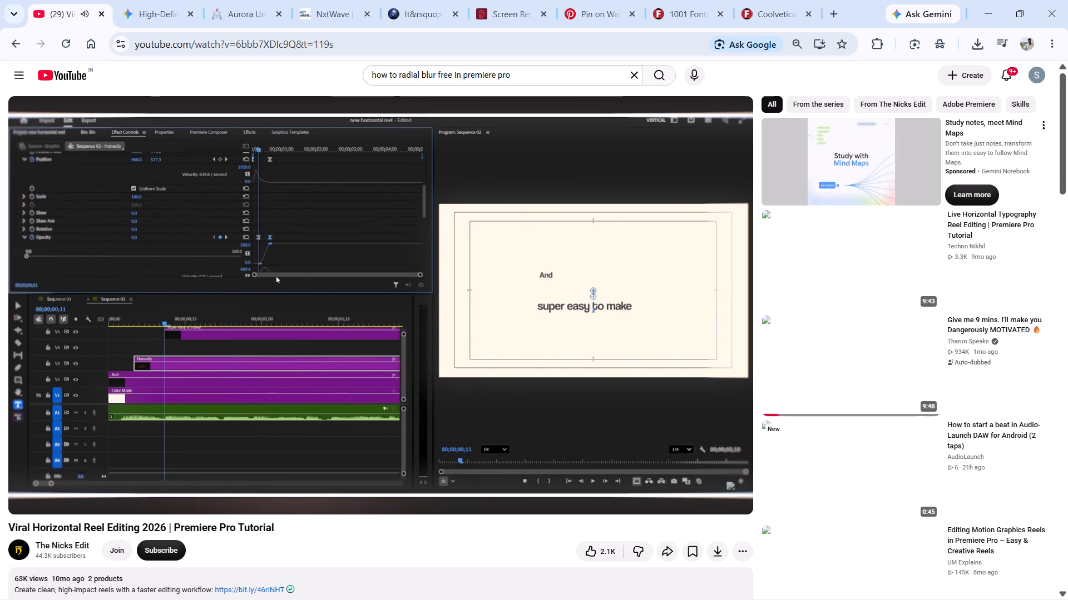
{"action": "double_click", "coordinate": [389, 232]}
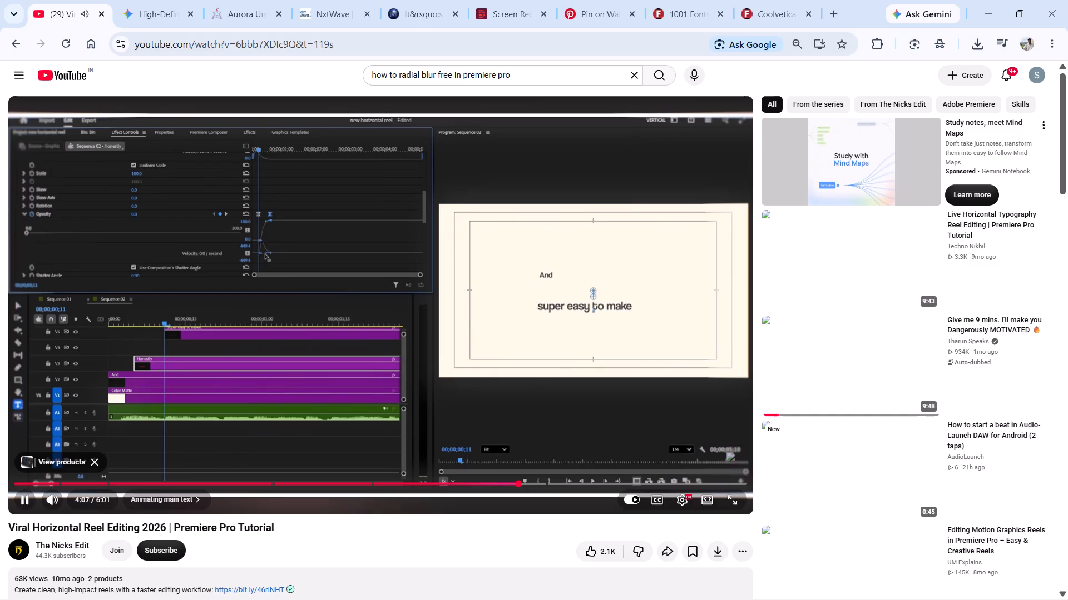
{"action": "double_click", "coordinate": [389, 232]}
{"action": "left_click", "coordinate": [389, 232]}
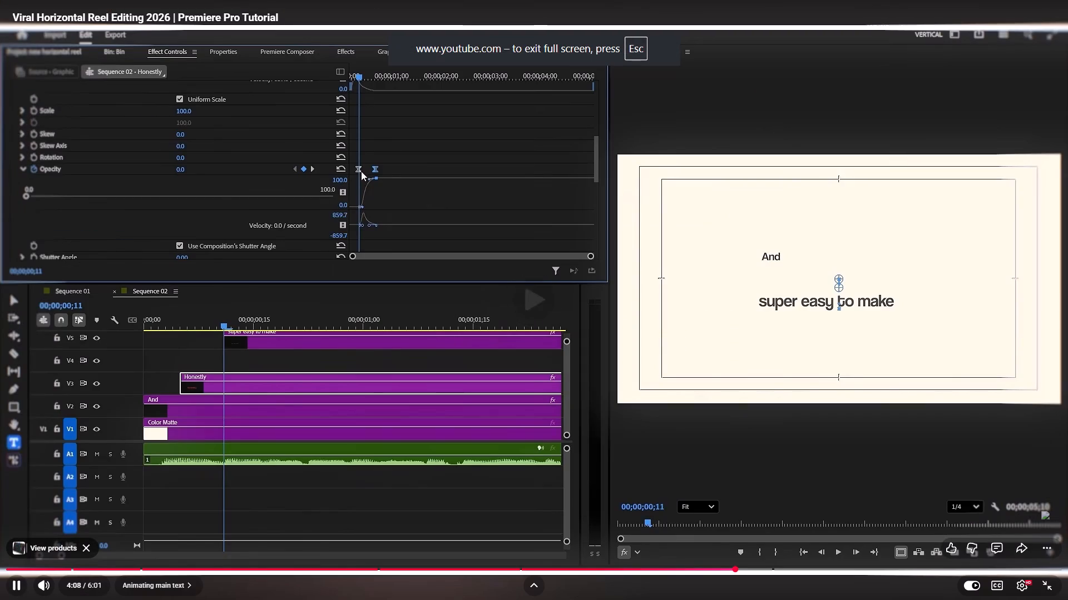
{"action": "left_click", "coordinate": [389, 232]}
{"action": "left_click", "coordinate": [389, 232]}
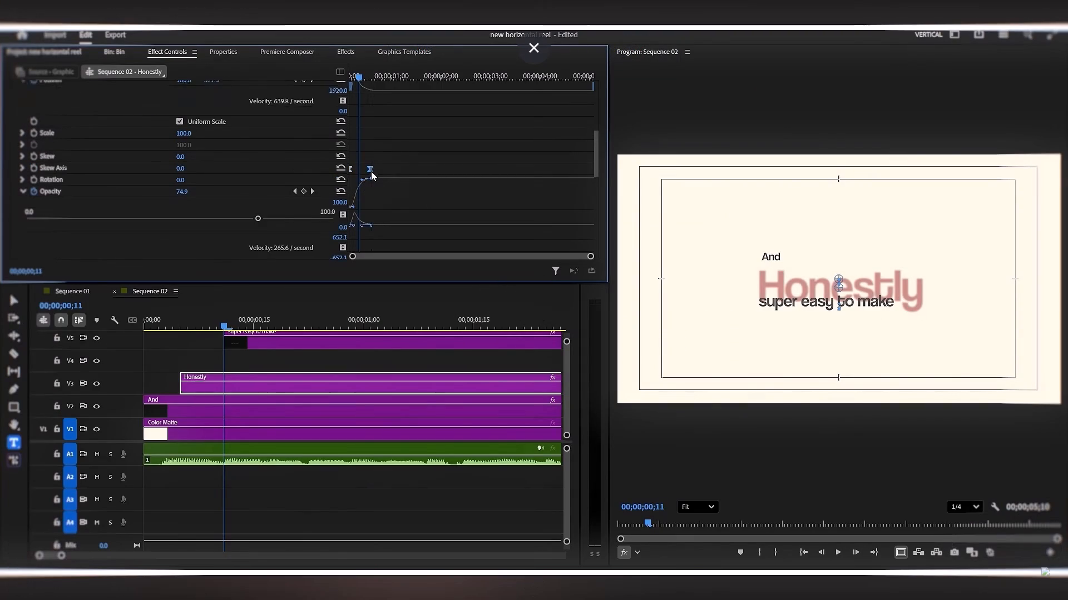
{"action": "left_click", "coordinate": [539, 49]}
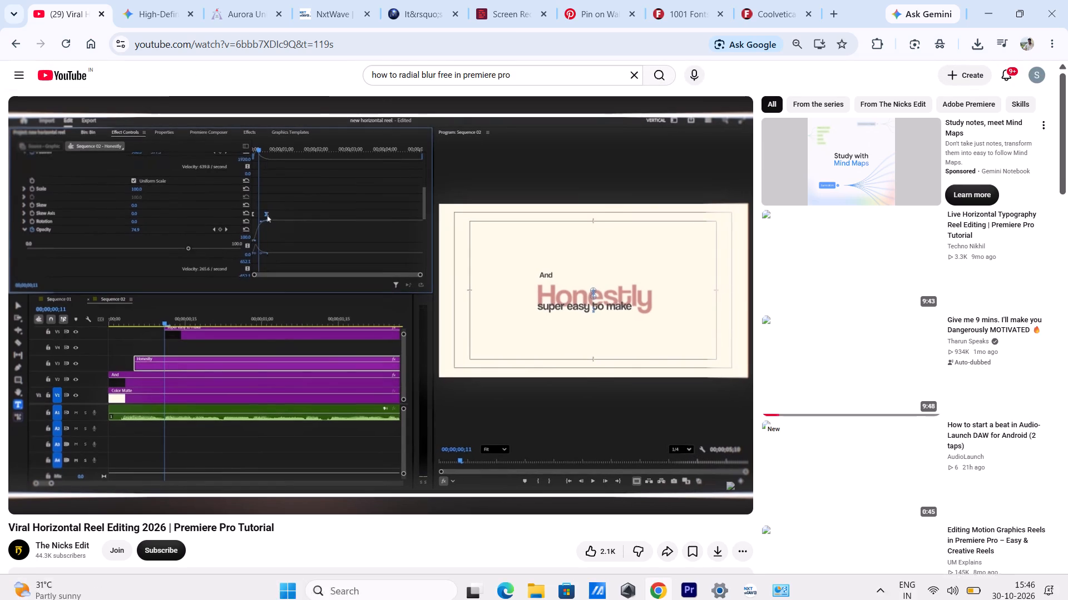
Back in Premiere Pro, lengthen the incoming handle of COHORT 17's last Transform Opacity keyframe, giving a velocity peak of about 3317.
{"action": "left_click", "coordinate": [692, 586]}
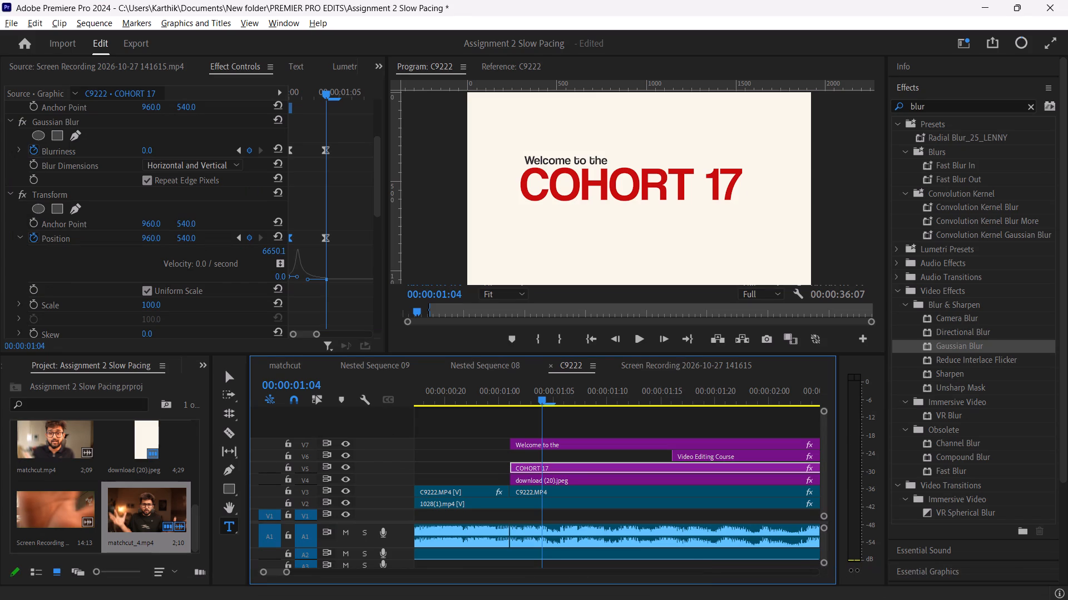
{"action": "scroll", "coordinate": [23, 298], "scroll_direction": "down", "scroll_amount": 1}
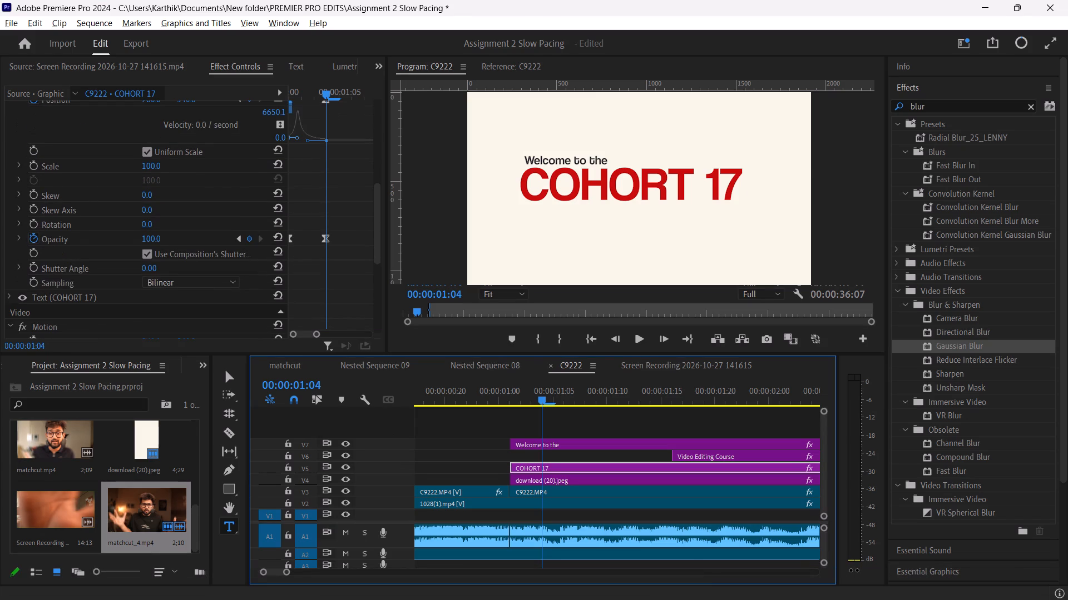
{"action": "left_click", "coordinate": [19, 236]}
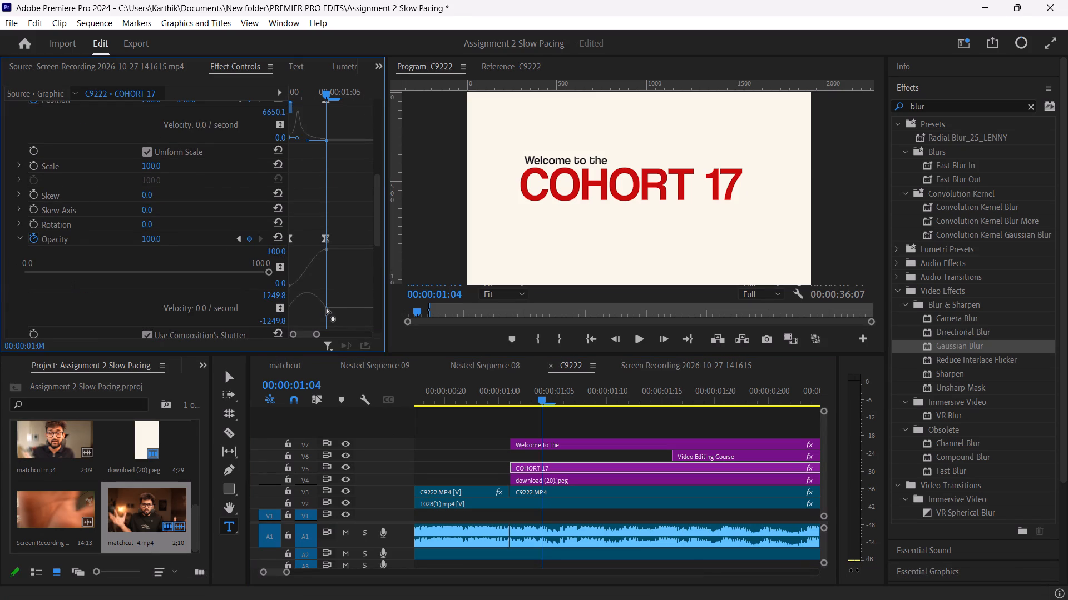
{"action": "left_click", "coordinate": [325, 306]}
{"action": "left_click_drag", "start_coordinate": [320, 311], "coordinate": [314, 311]}
{"action": "left_click_drag", "start_coordinate": [314, 311], "coordinate": [309, 309]}
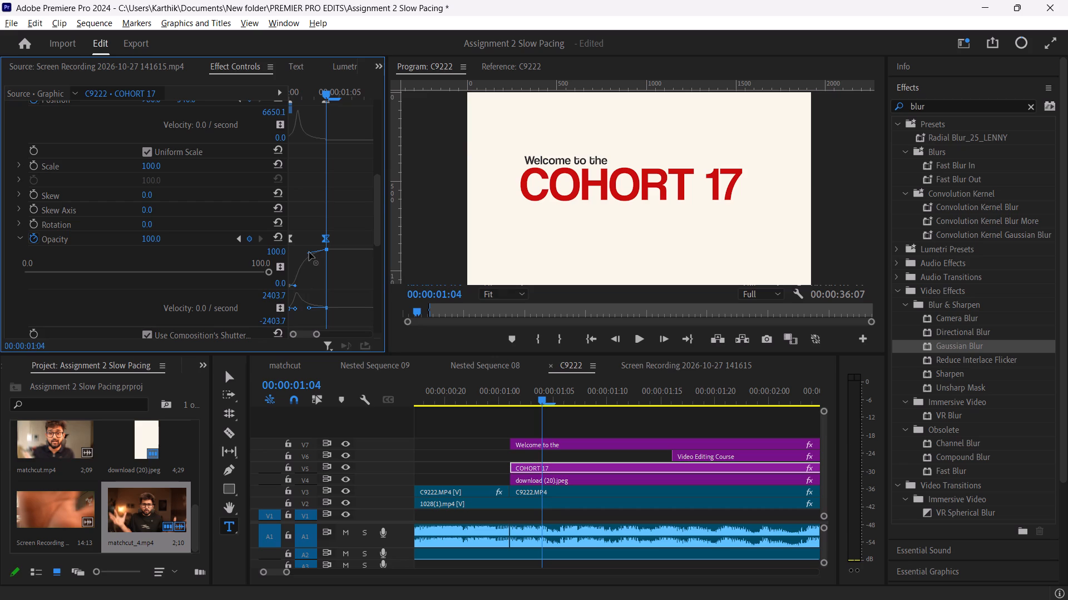
{"action": "left_click_drag", "start_coordinate": [309, 252], "coordinate": [295, 249]}
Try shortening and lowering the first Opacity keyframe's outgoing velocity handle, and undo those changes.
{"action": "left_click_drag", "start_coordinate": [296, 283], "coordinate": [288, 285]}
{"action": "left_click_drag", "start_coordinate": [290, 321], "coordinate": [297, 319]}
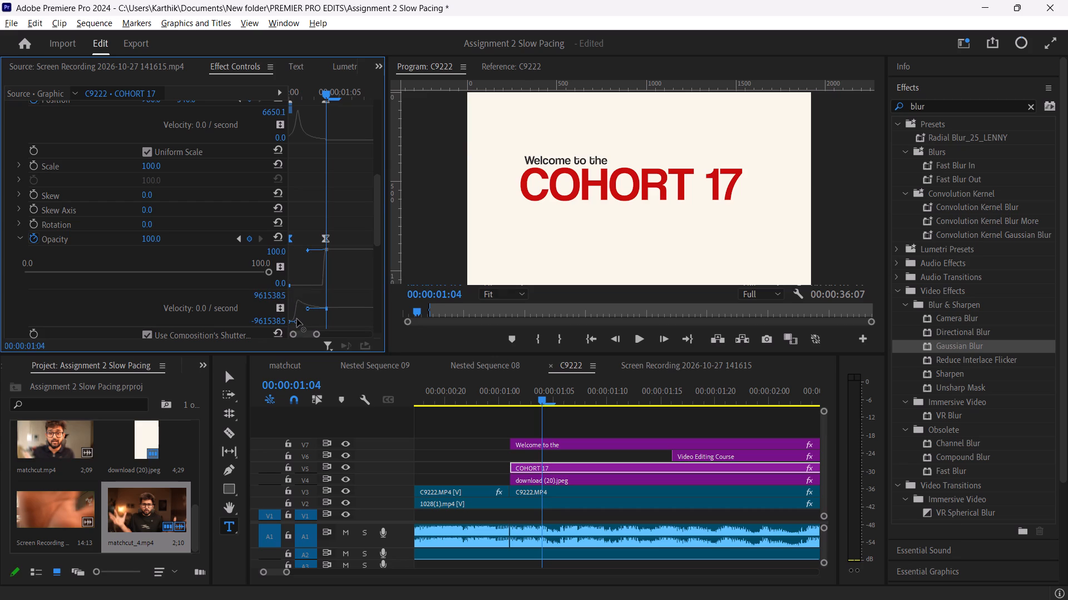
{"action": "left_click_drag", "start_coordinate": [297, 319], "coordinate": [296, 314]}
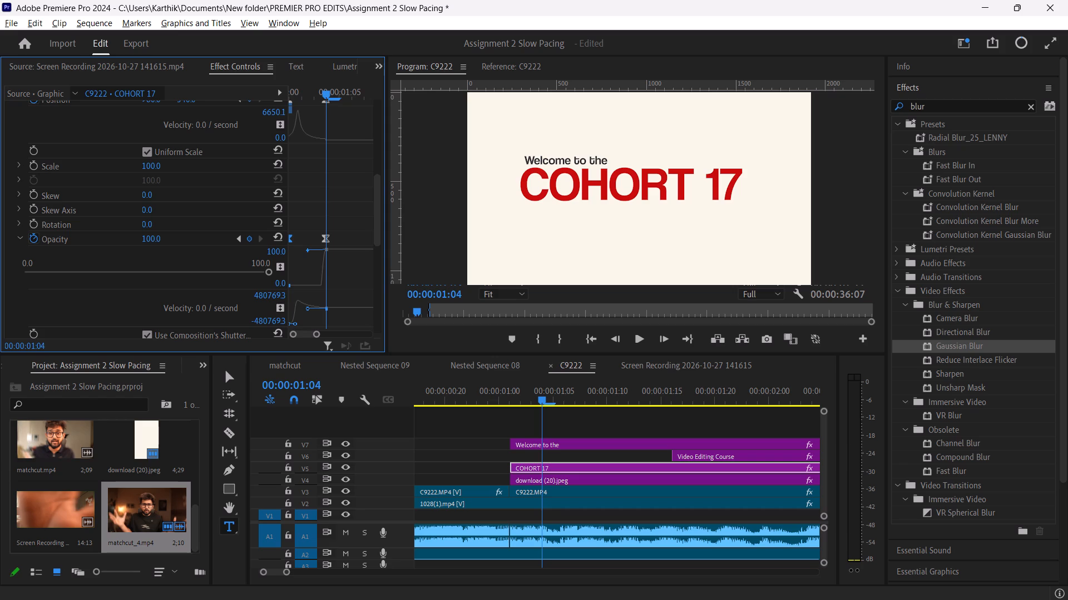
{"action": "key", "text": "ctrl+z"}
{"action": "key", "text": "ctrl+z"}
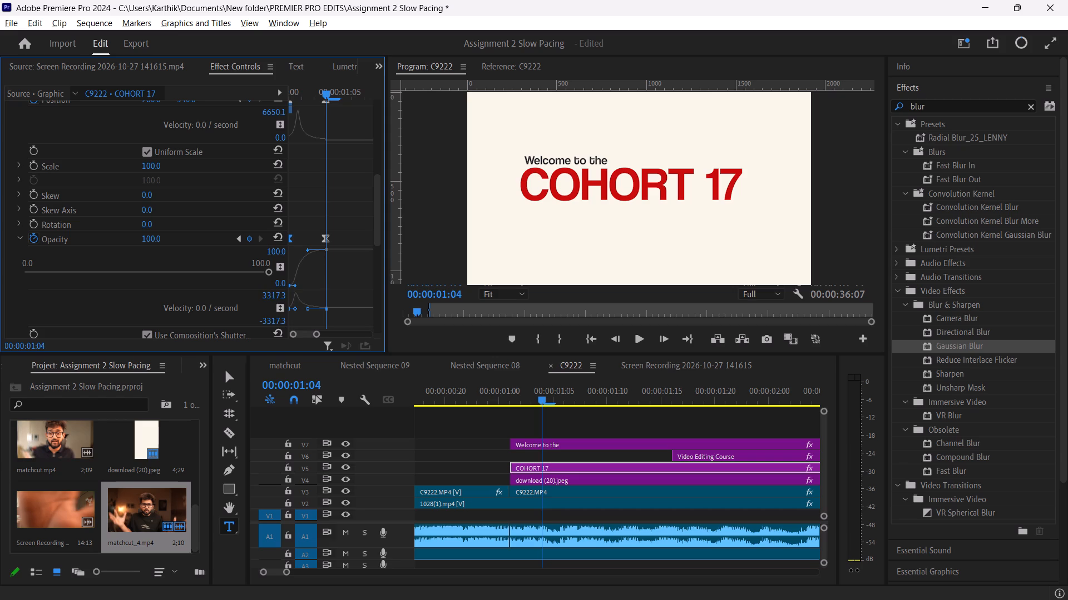
Fine-tune the handles of both Opacity keyframes to a velocity peak of about 3826 and play the title animation from 00:00:01:00.
{"action": "left_click_drag", "start_coordinate": [328, 249], "coordinate": [317, 249]}
{"action": "left_click_drag", "start_coordinate": [308, 250], "coordinate": [305, 249]}
{"action": "left_click_drag", "start_coordinate": [305, 249], "coordinate": [298, 258]}
{"action": "left_click_drag", "start_coordinate": [298, 258], "coordinate": [290, 251]}
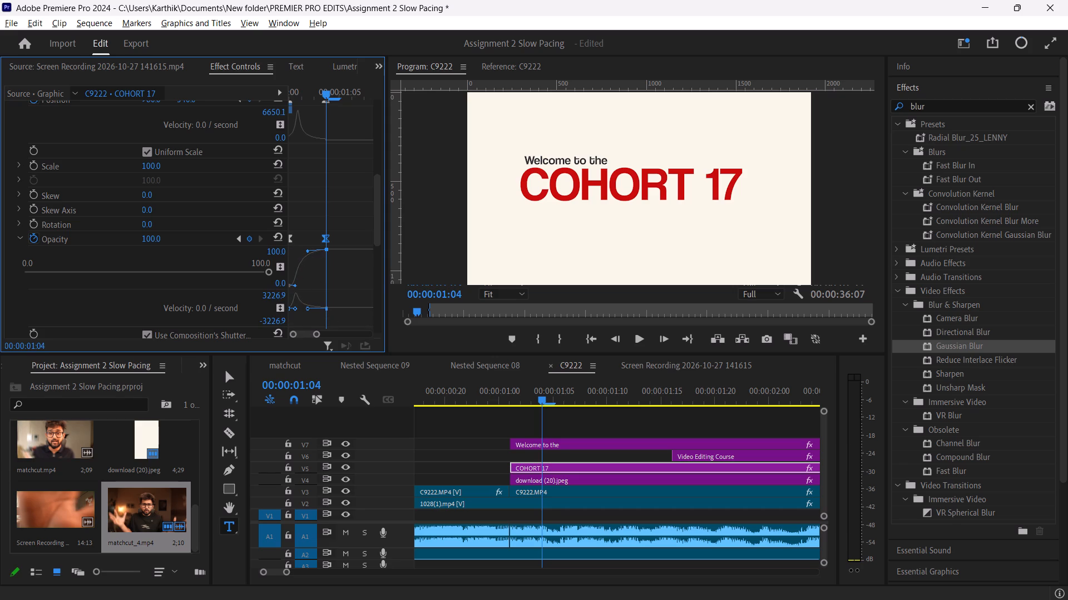
{"action": "left_click", "coordinate": [306, 308]}
{"action": "left_click_drag", "start_coordinate": [295, 284], "coordinate": [277, 285]}
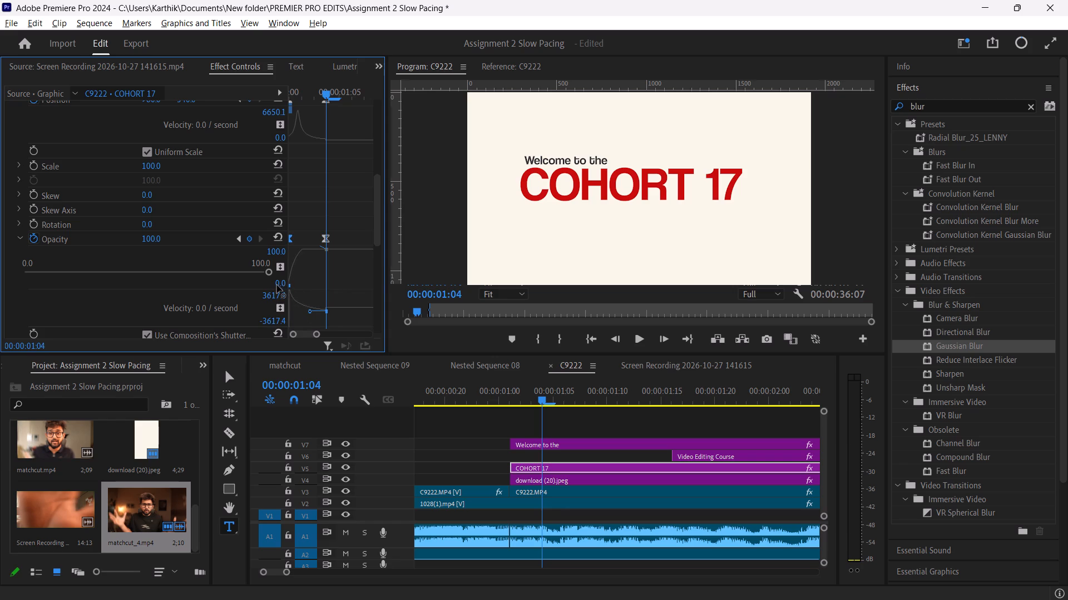
{"action": "key", "text": "ctrl+z"}
{"action": "left_click", "coordinate": [290, 284]}
{"action": "left_click_drag", "start_coordinate": [540, 398], "coordinate": [499, 392]}
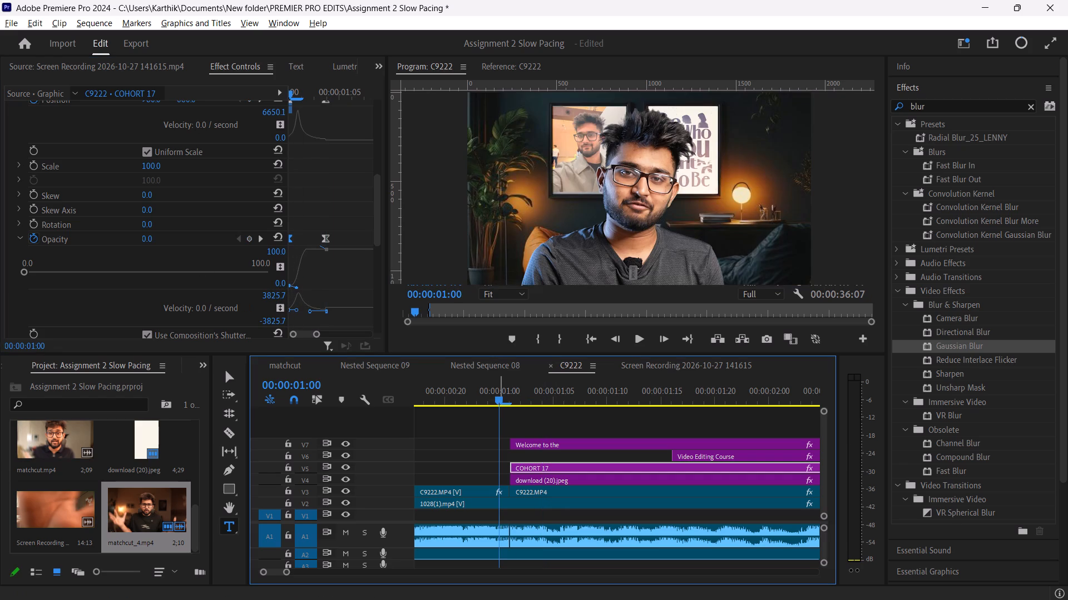
{"action": "key", "text": "space"}
{"action": "key", "text": "space"}
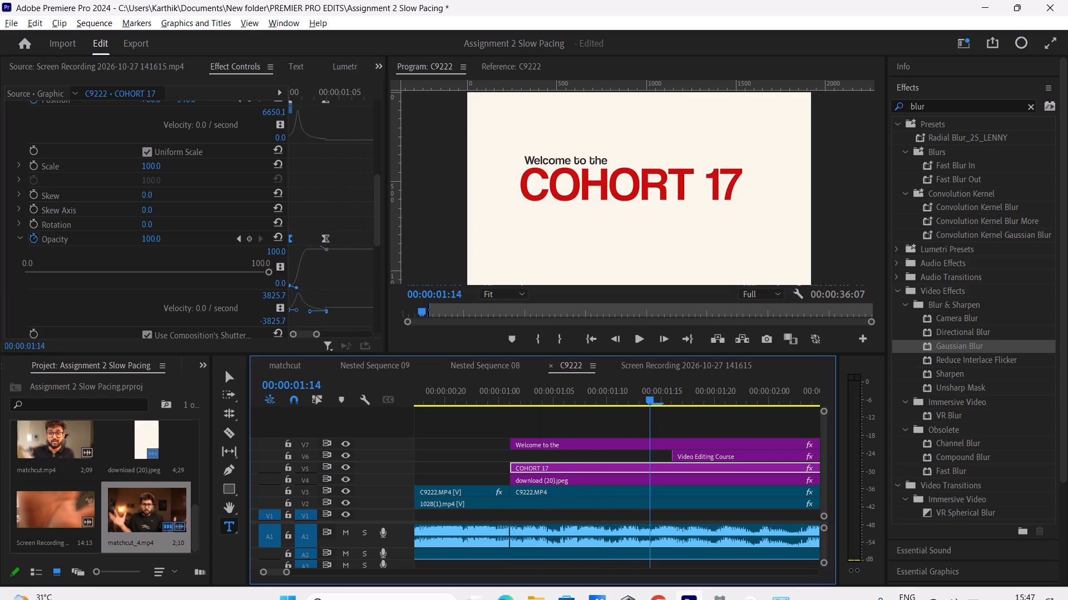
Watch the YouTube tutorial in Chrome up to the start of its text animation syncing part, and return to Premiere Pro.
{"action": "left_click", "coordinate": [662, 586]}
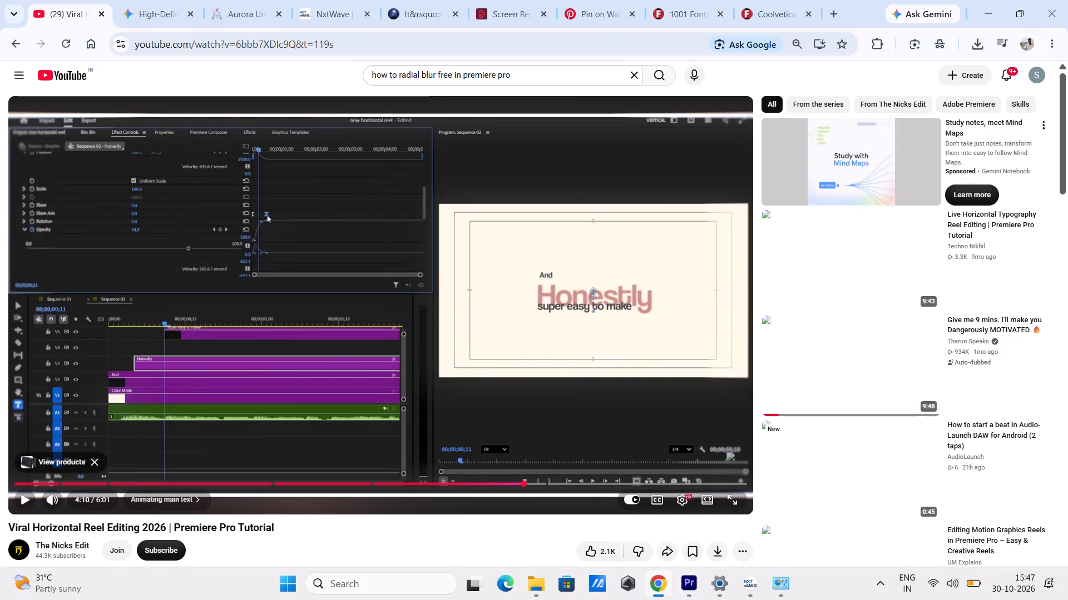
{"action": "left_click", "coordinate": [437, 323]}
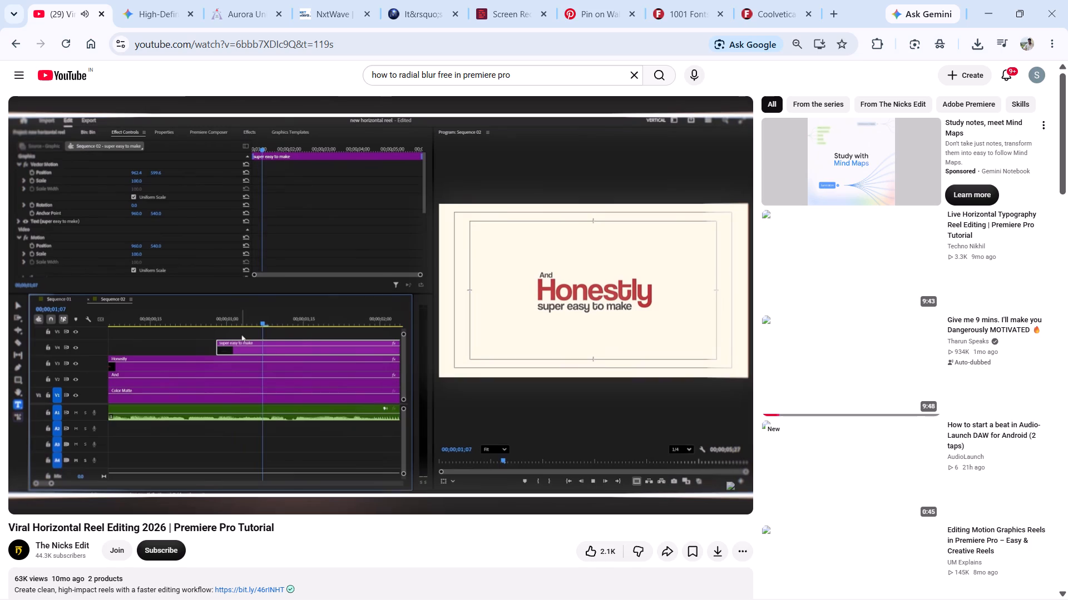
{"action": "left_click", "coordinate": [496, 296]}
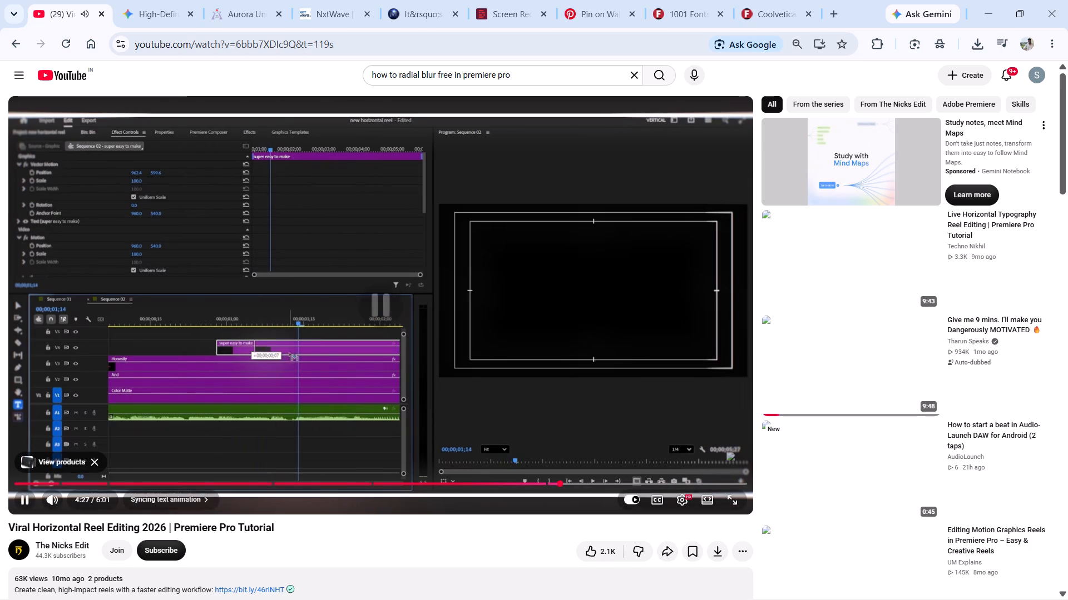
{"action": "left_click", "coordinate": [687, 584]}
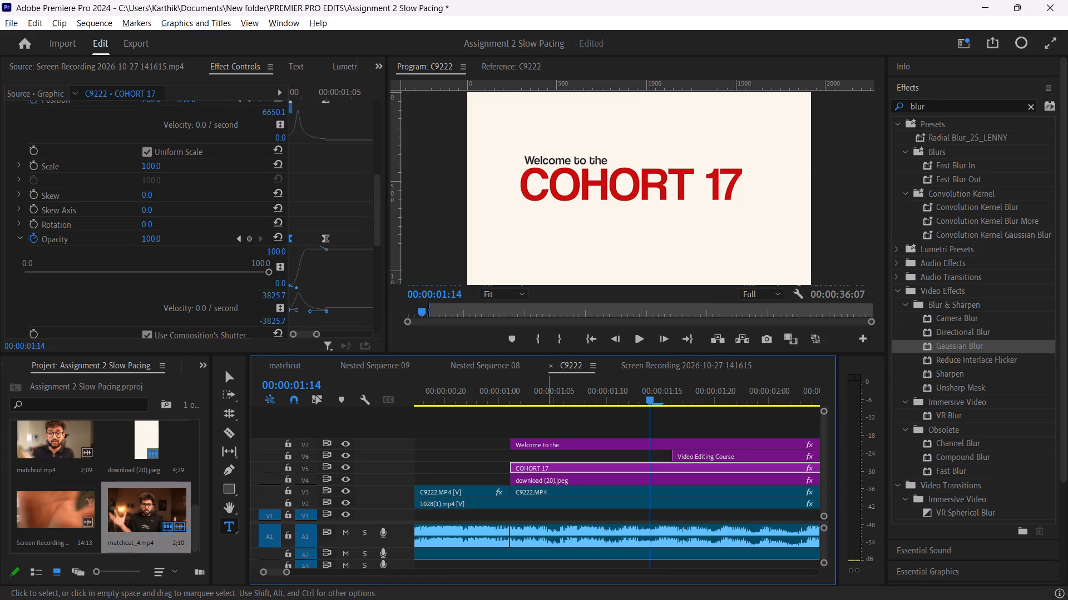
Move the COHORT 17 clip two frames later on V5, play the title animation, and set the playhead to 00:00:01:04.
{"action": "left_click_drag", "start_coordinate": [547, 465], "coordinate": [568, 464]}
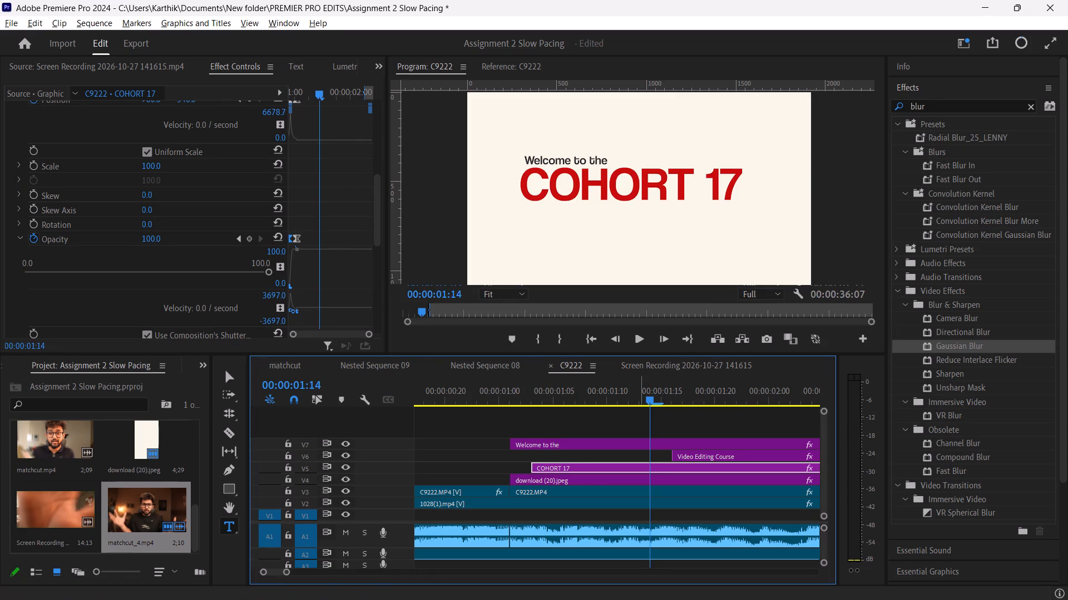
{"action": "left_click_drag", "start_coordinate": [649, 398], "coordinate": [476, 391]}
{"action": "key", "text": "space"}
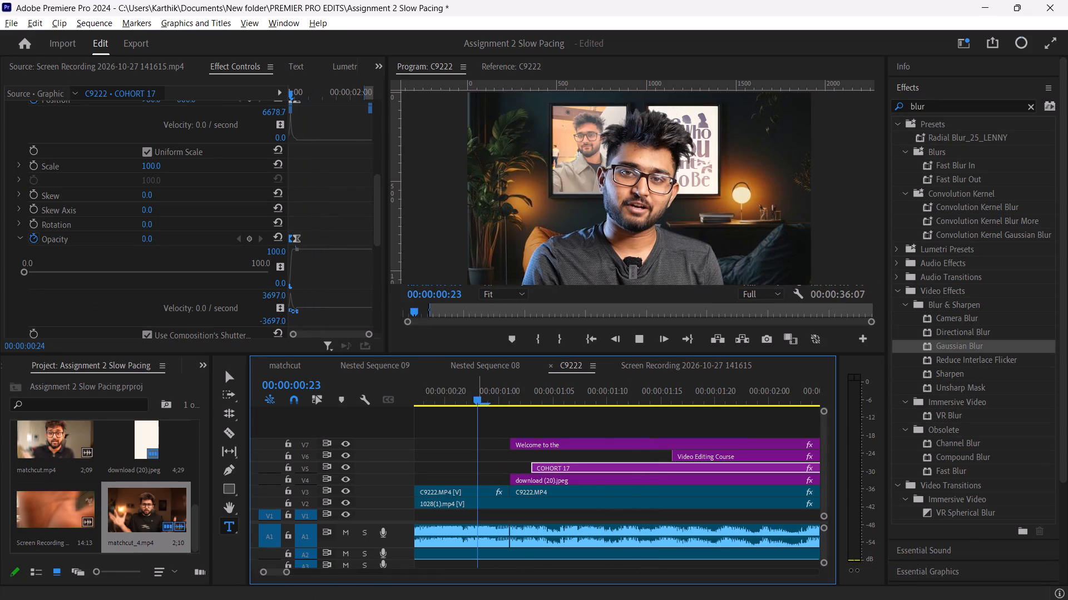
{"action": "key", "text": "space"}
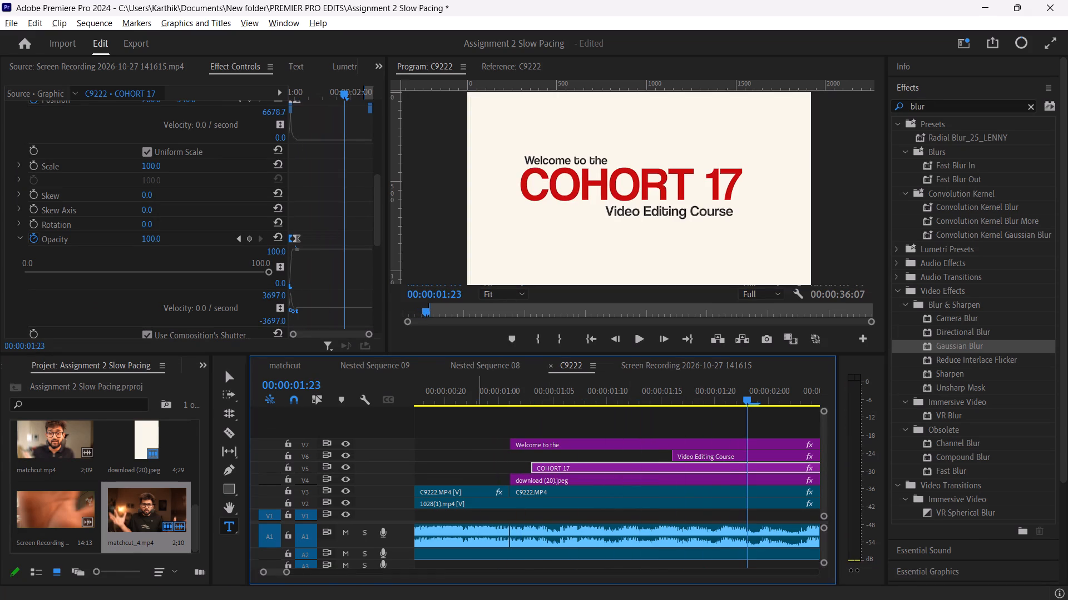
{"action": "left_click_drag", "start_coordinate": [746, 397], "coordinate": [481, 406]}
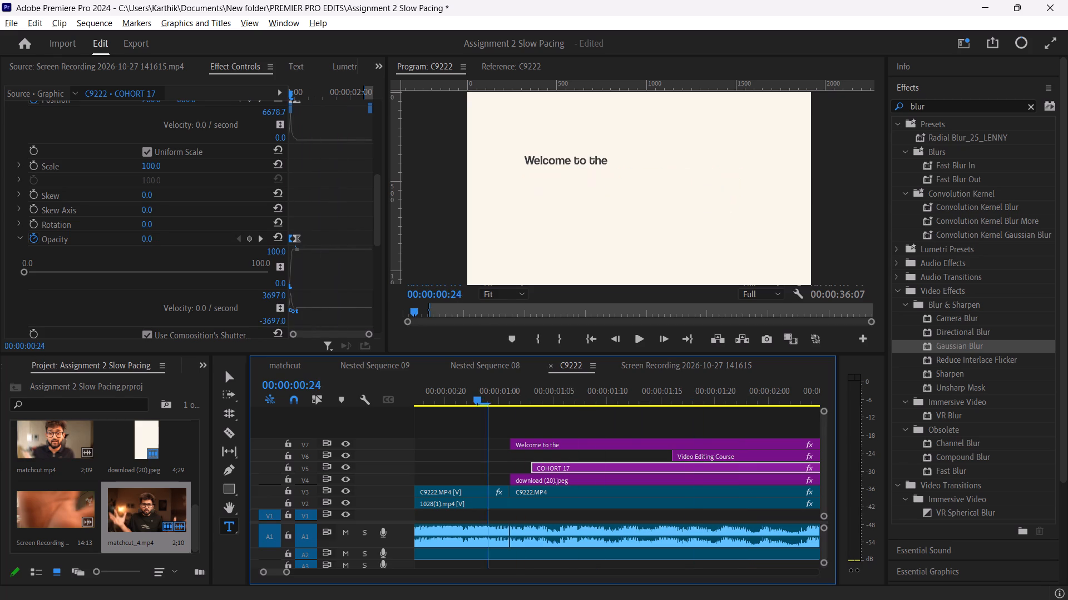
{"action": "left_click_drag", "start_coordinate": [481, 406], "coordinate": [545, 416]}
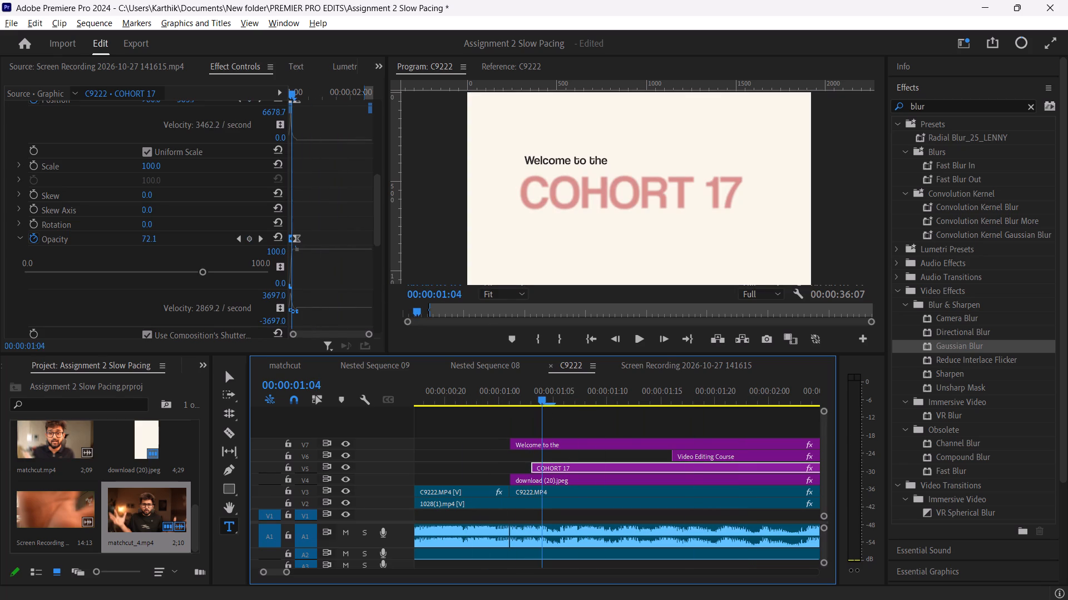
Collapse the Gaussian Blur and Transform effects of the COHORT 17 clip.
{"action": "scroll", "coordinate": [199, 166], "scroll_direction": "up", "scroll_amount": 3}
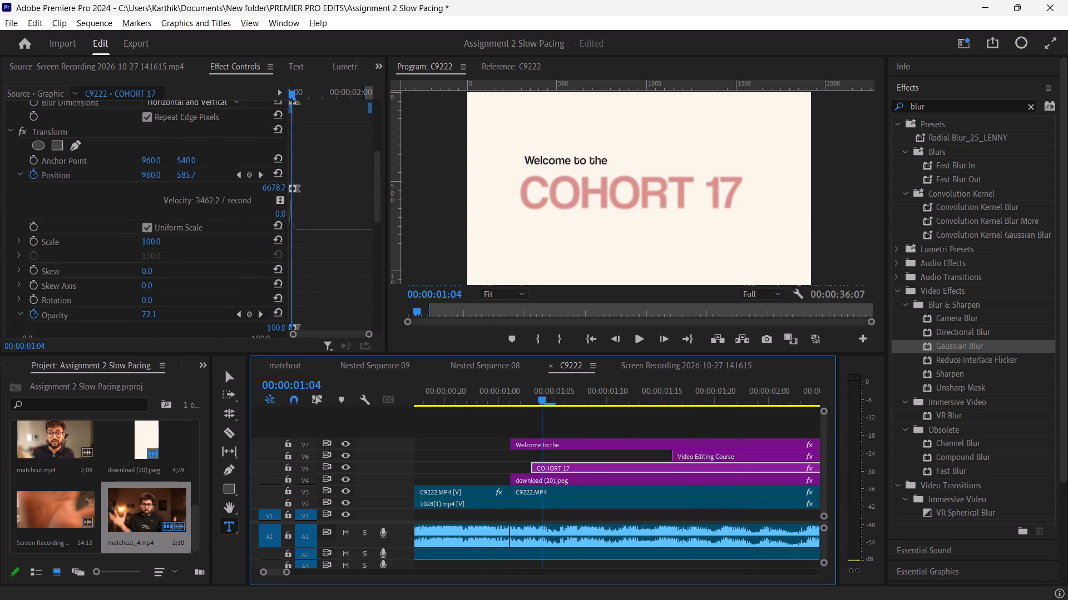
{"action": "scroll", "coordinate": [199, 166], "scroll_direction": "up", "scroll_amount": 1}
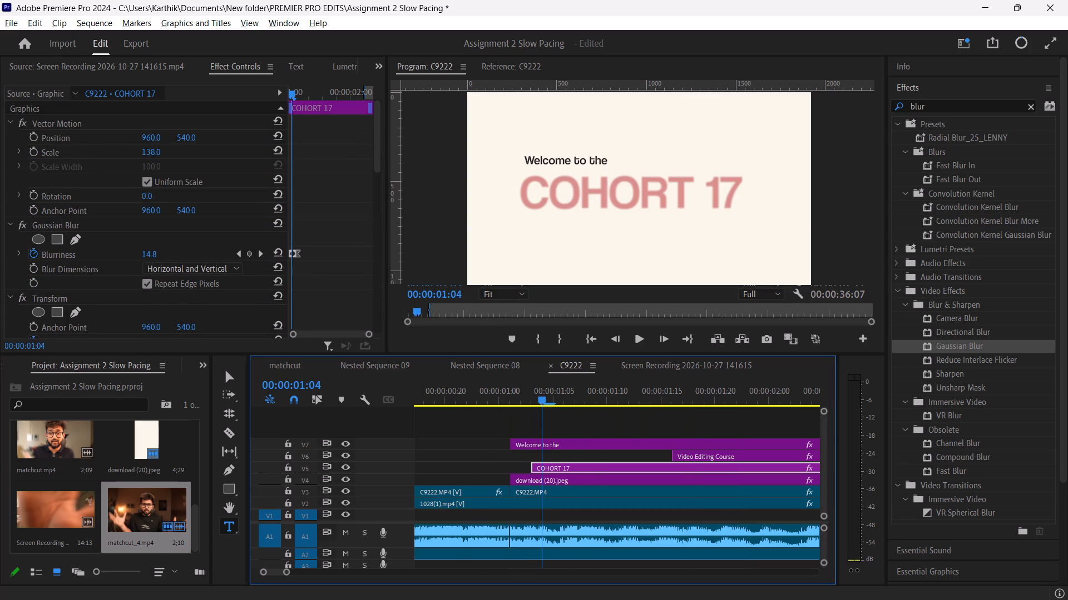
{"action": "left_click", "coordinate": [220, 109]}
{"action": "right_click", "coordinate": [220, 109]}
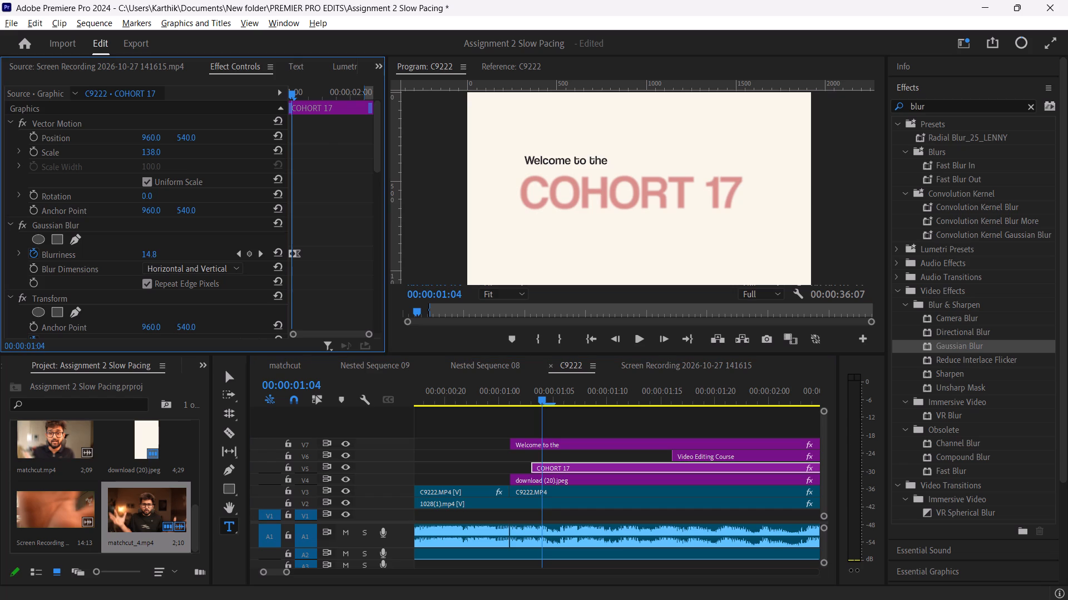
{"action": "right_click", "coordinate": [220, 109]}
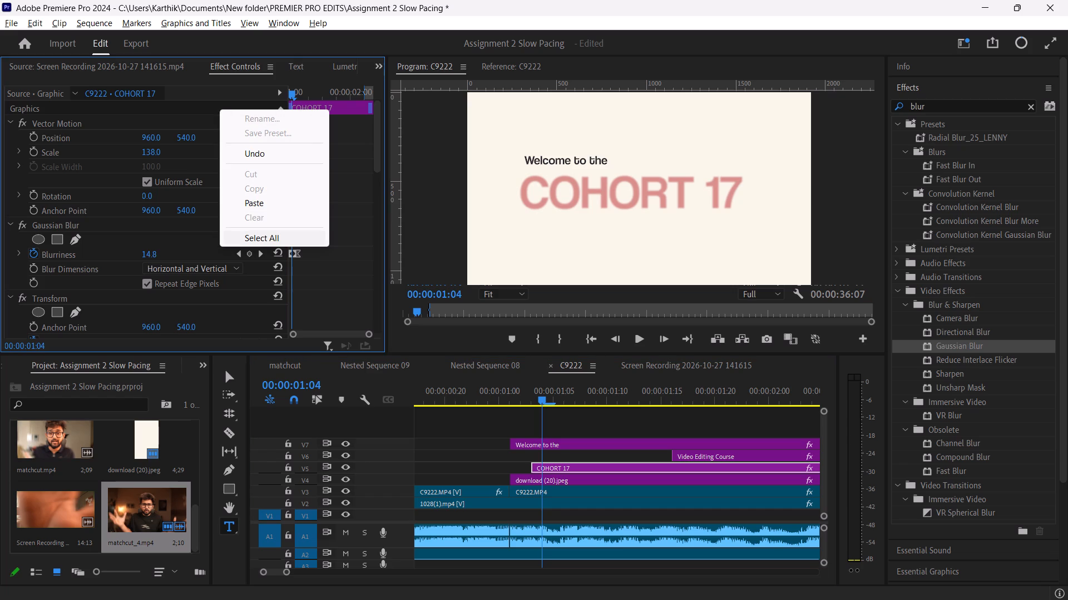
{"action": "scroll", "coordinate": [221, 247], "scroll_direction": "down", "scroll_amount": 1}
{"action": "right_click", "coordinate": [172, 226]}
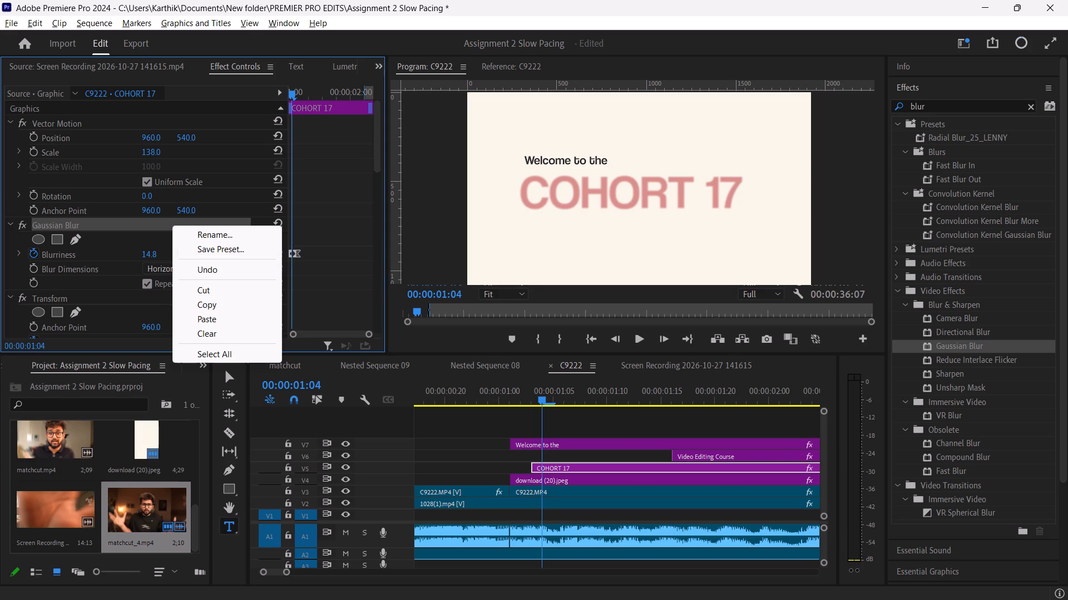
{"action": "left_click", "coordinate": [11, 222]}
{"action": "left_click", "coordinate": [11, 242]}
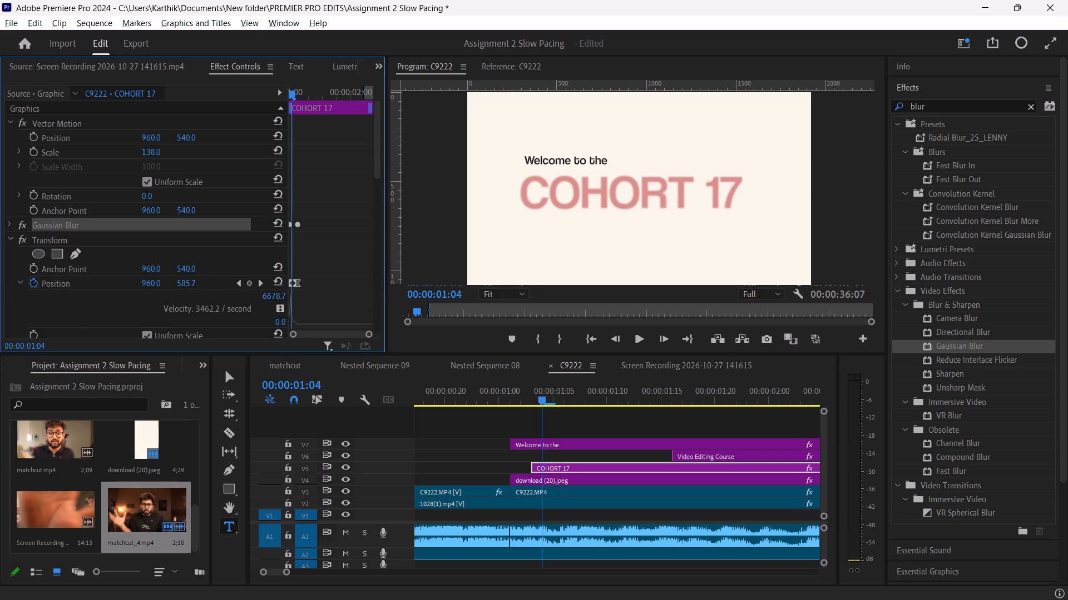
{"action": "left_click", "coordinate": [11, 280]}
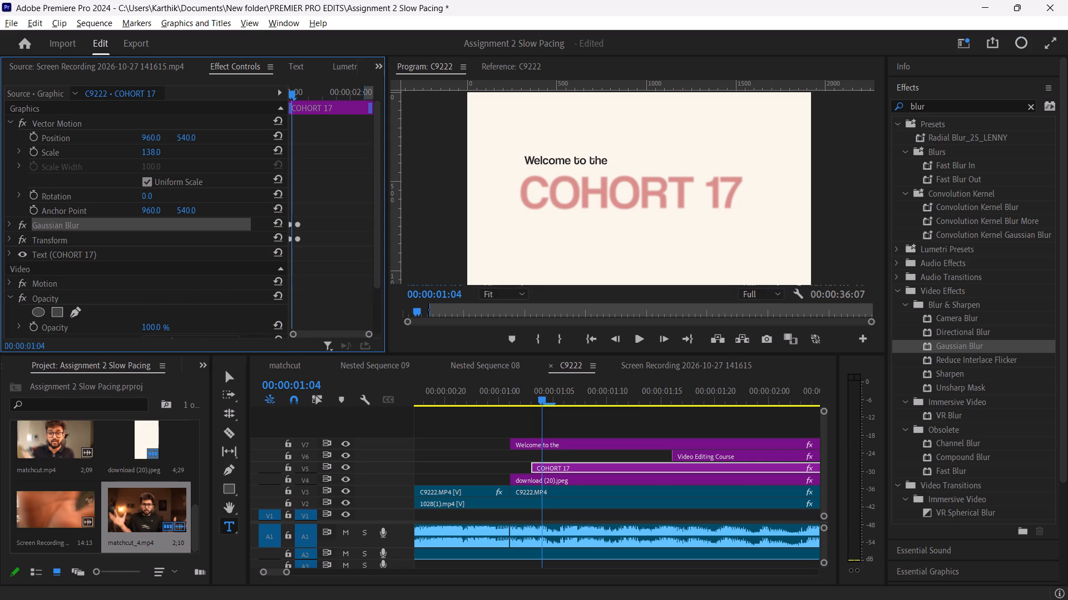
Reorder COHORT 17's effects so that Transform sits directly above Gaussian Blur and the text layer.
{"action": "left_click_drag", "start_coordinate": [135, 248], "coordinate": [102, 226]}
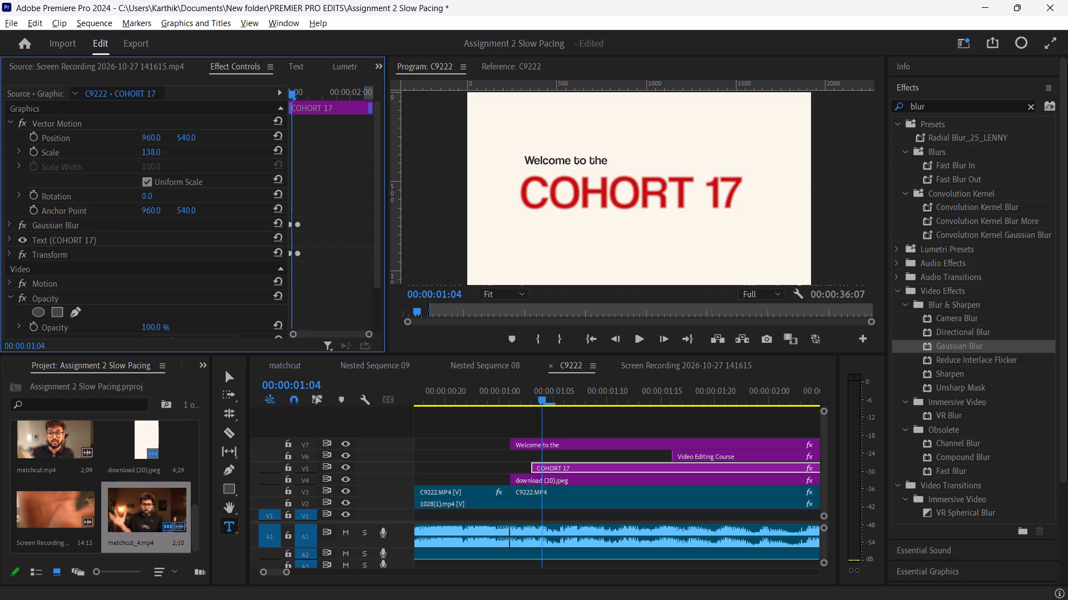
{"action": "left_click_drag", "start_coordinate": [179, 256], "coordinate": [177, 231]}
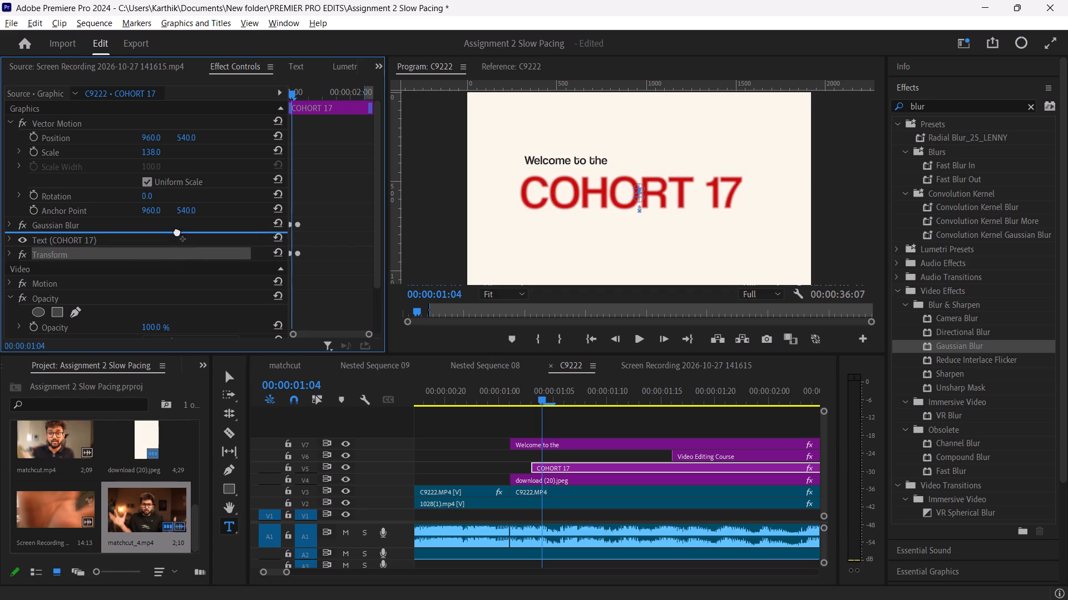
{"action": "left_click_drag", "start_coordinate": [177, 231], "coordinate": [174, 222]}
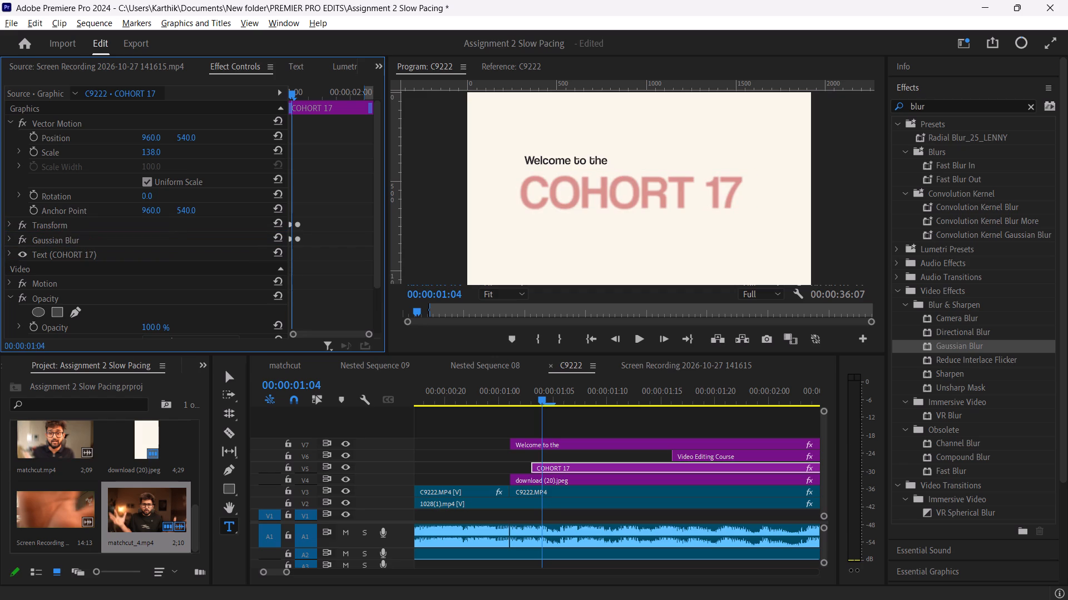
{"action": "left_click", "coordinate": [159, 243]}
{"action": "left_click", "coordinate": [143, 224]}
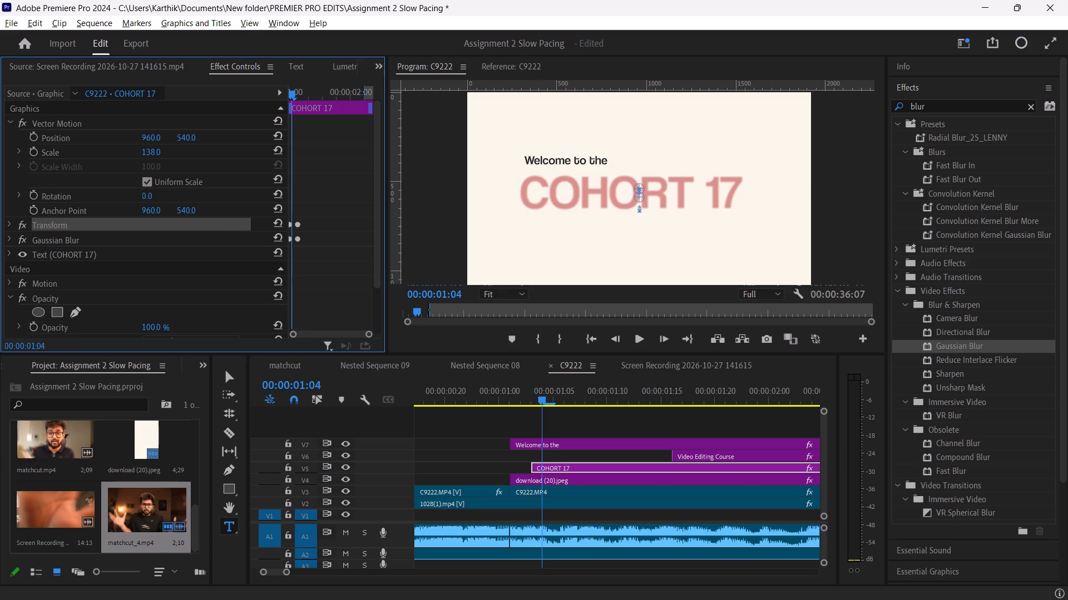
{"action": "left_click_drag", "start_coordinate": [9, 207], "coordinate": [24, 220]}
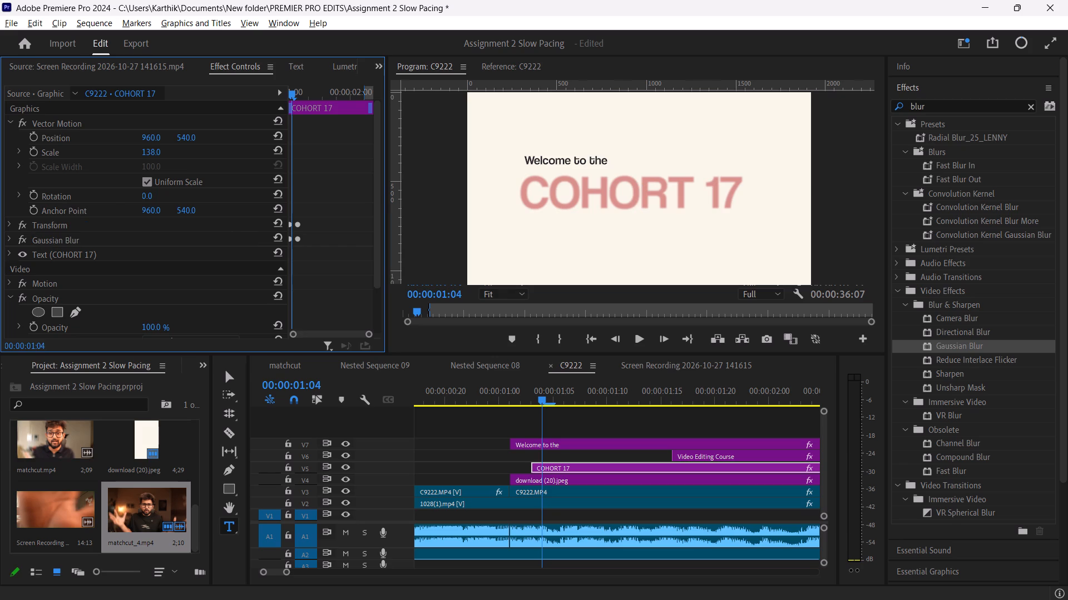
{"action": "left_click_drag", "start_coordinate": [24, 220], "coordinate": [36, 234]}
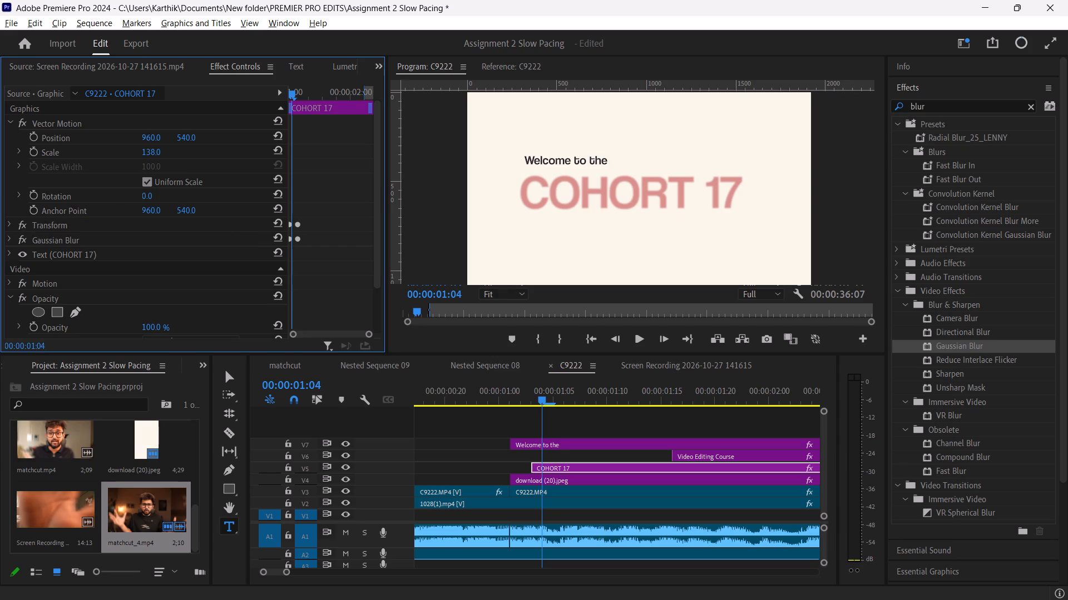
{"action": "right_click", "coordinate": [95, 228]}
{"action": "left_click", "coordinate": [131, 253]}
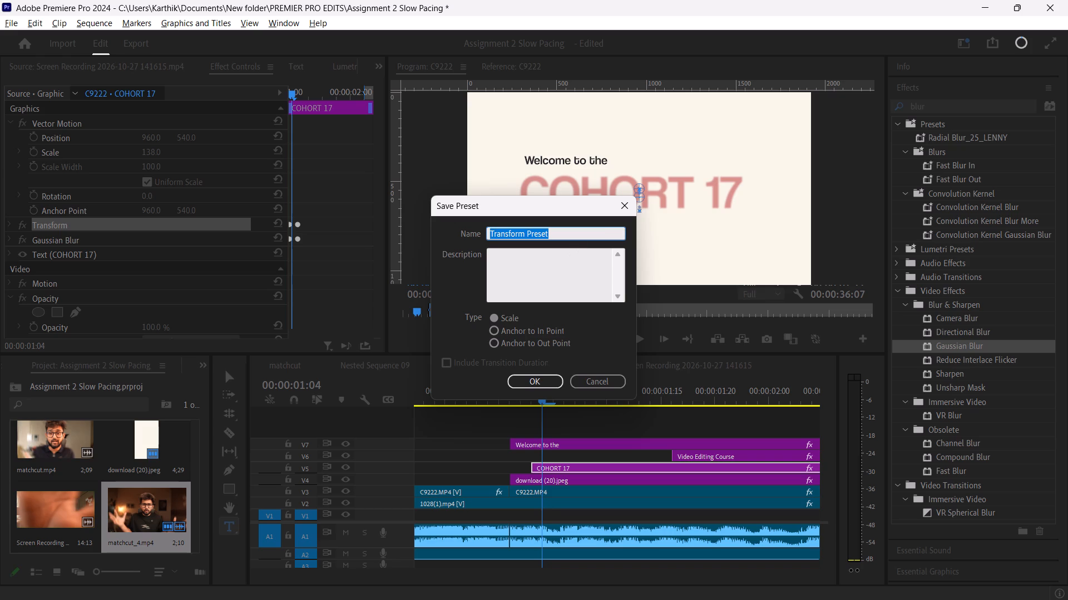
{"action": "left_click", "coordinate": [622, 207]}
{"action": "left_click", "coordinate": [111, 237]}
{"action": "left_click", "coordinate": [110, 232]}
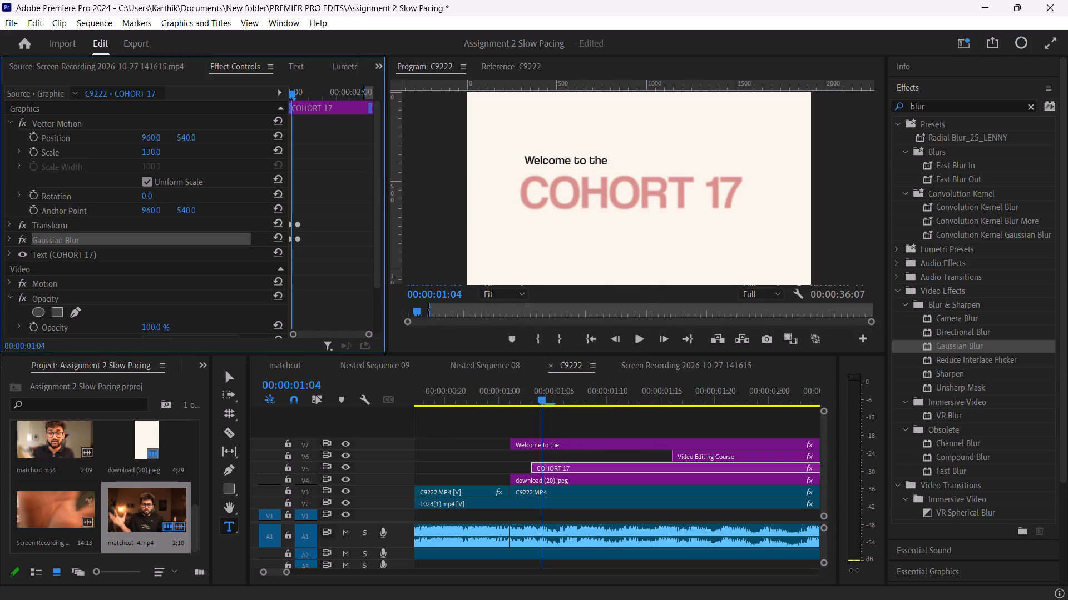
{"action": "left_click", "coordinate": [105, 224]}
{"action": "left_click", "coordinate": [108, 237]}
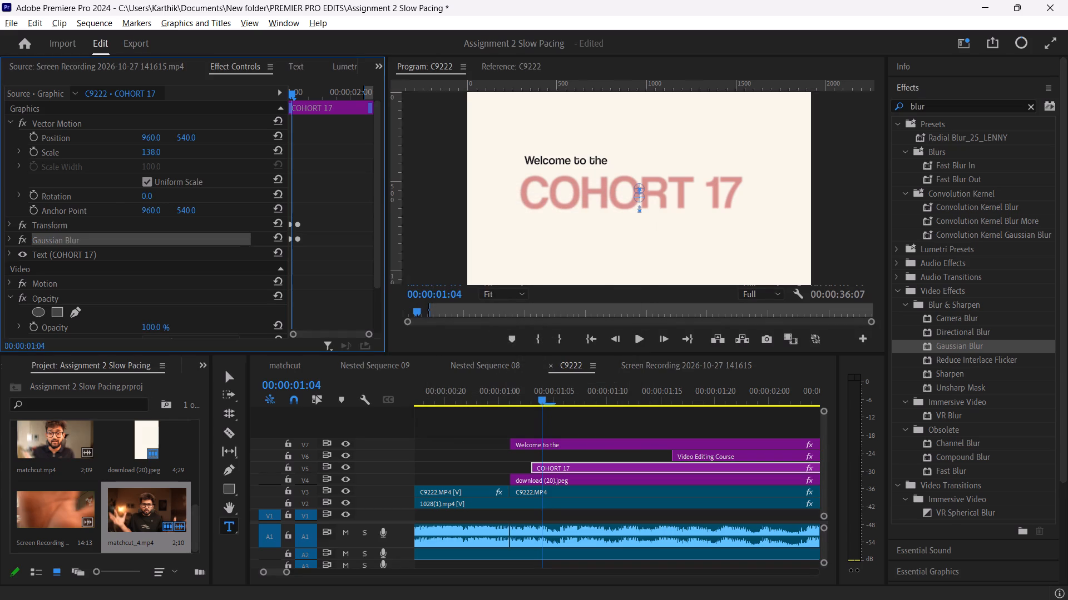
Collapse the Vector Motion settings of the COHORT 17 clip.
{"action": "right_click", "coordinate": [33, 108]}
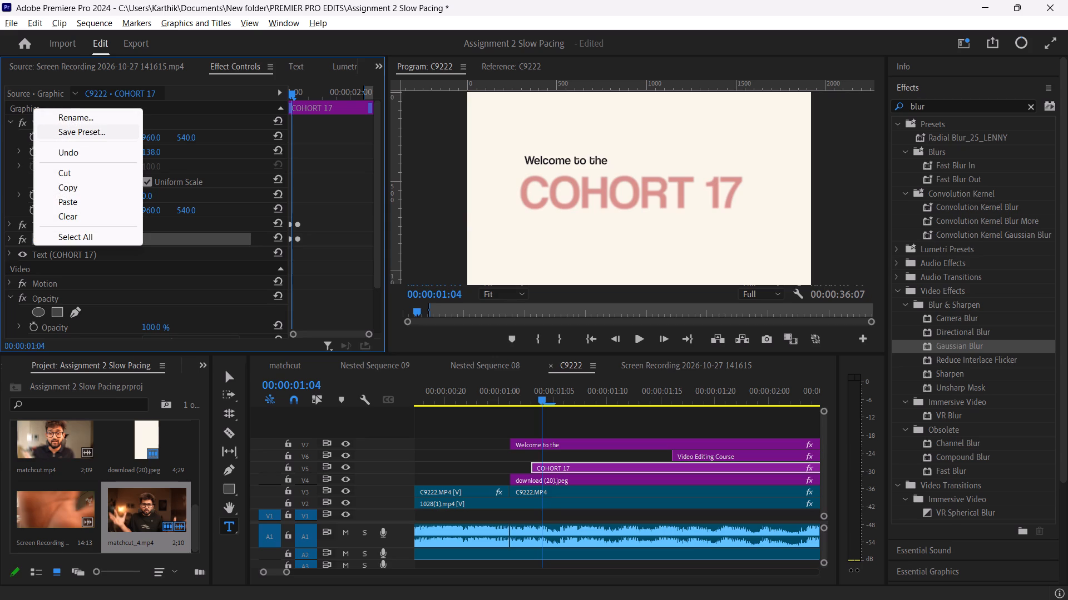
{"action": "left_click", "coordinate": [9, 118]}
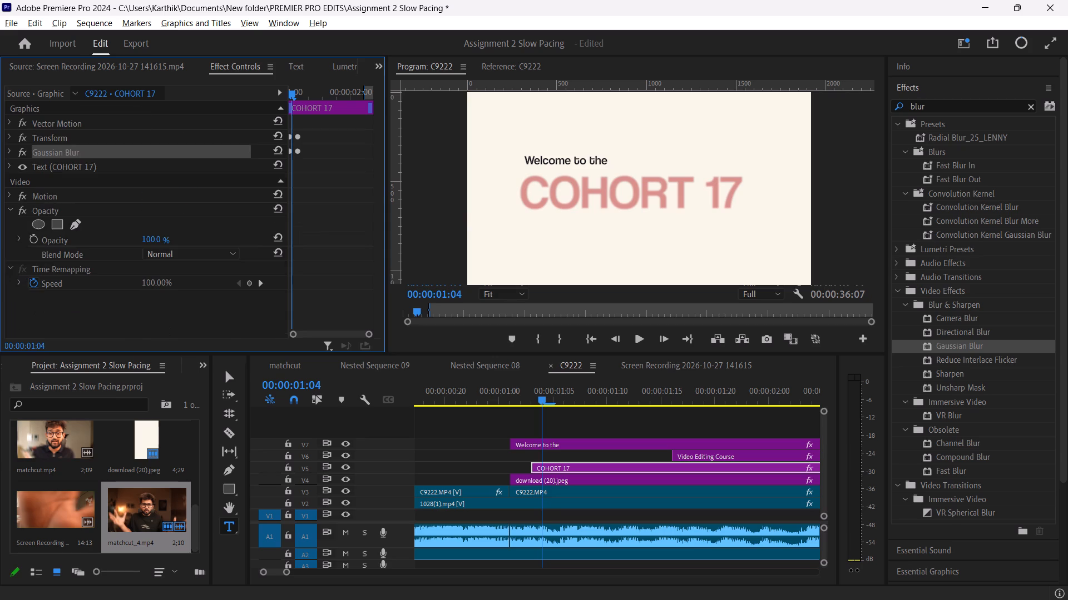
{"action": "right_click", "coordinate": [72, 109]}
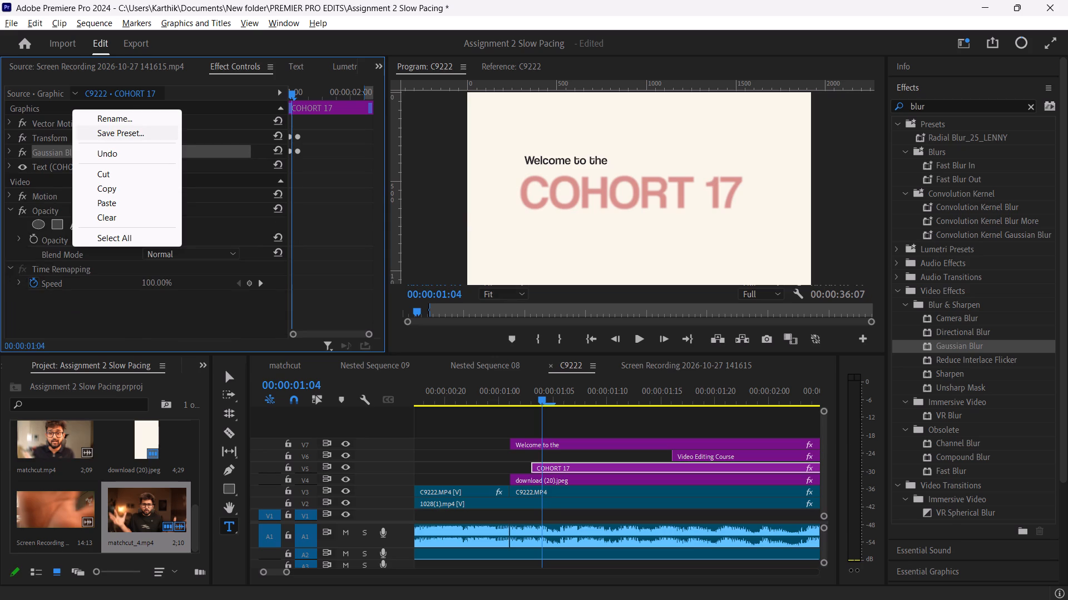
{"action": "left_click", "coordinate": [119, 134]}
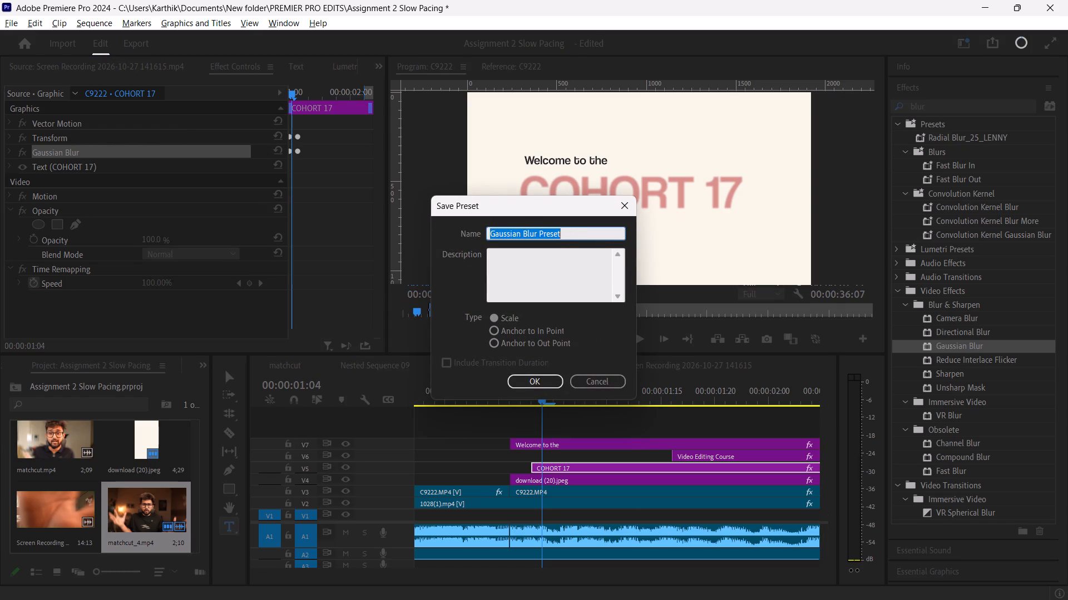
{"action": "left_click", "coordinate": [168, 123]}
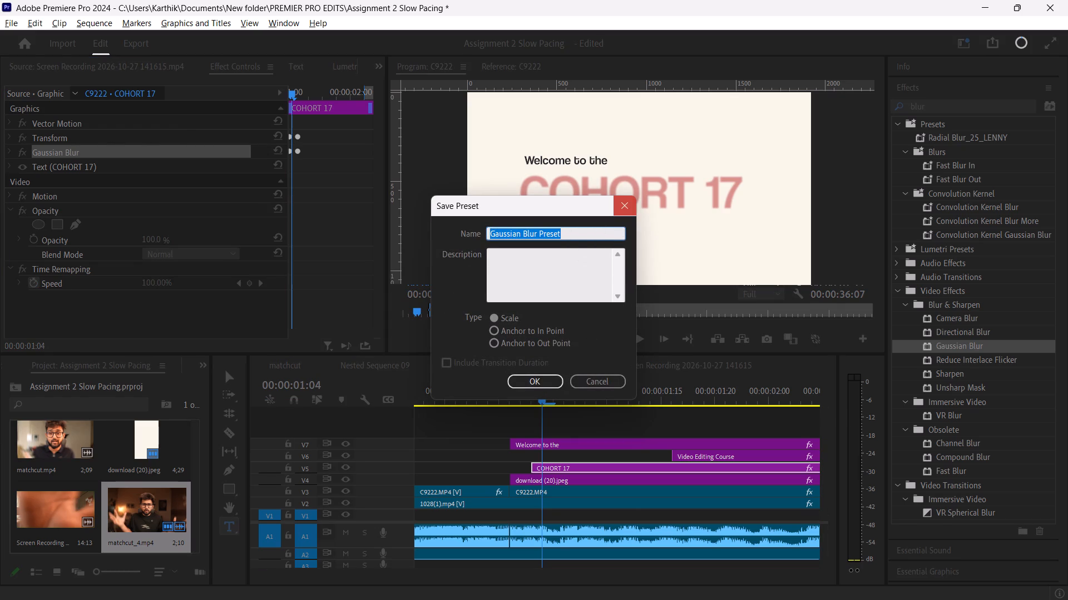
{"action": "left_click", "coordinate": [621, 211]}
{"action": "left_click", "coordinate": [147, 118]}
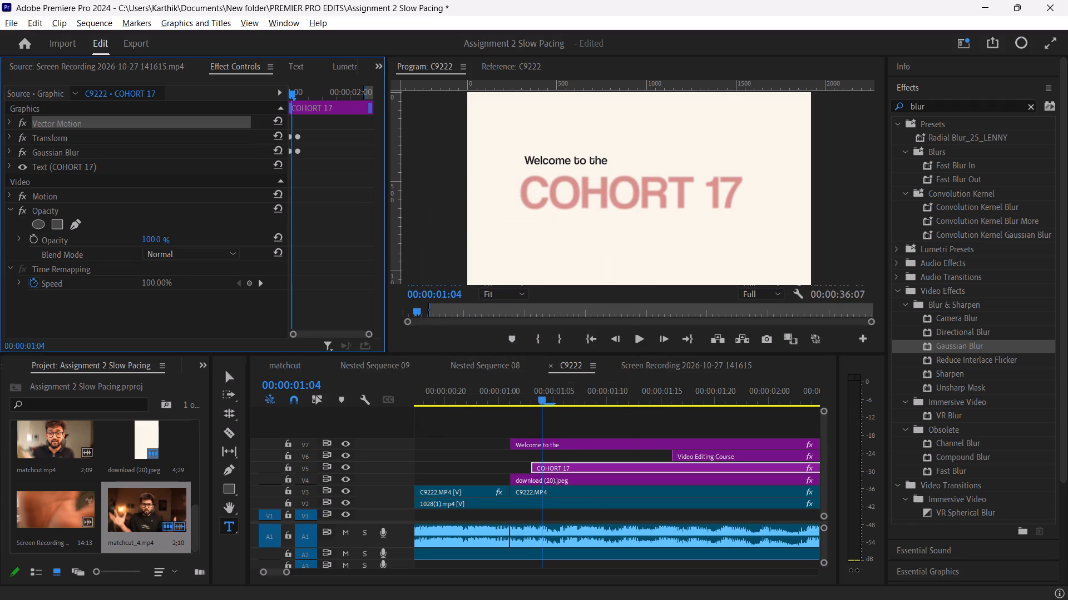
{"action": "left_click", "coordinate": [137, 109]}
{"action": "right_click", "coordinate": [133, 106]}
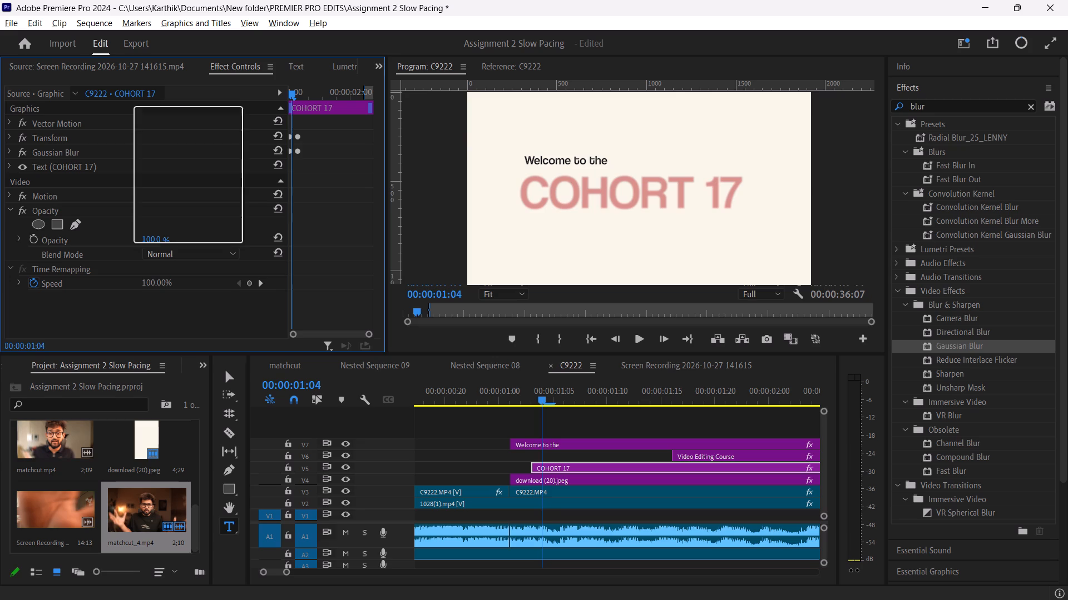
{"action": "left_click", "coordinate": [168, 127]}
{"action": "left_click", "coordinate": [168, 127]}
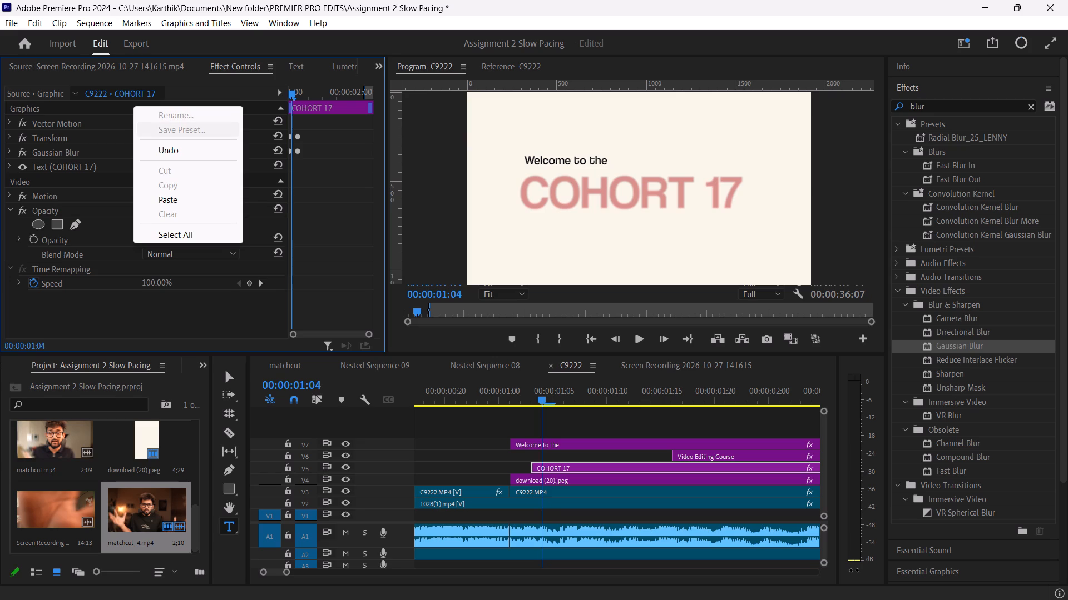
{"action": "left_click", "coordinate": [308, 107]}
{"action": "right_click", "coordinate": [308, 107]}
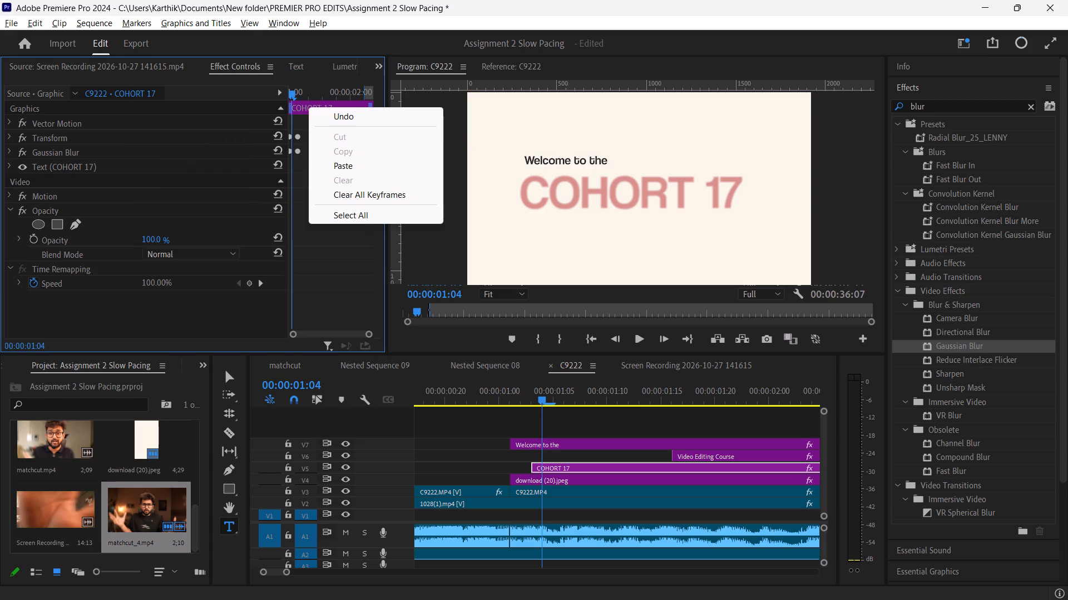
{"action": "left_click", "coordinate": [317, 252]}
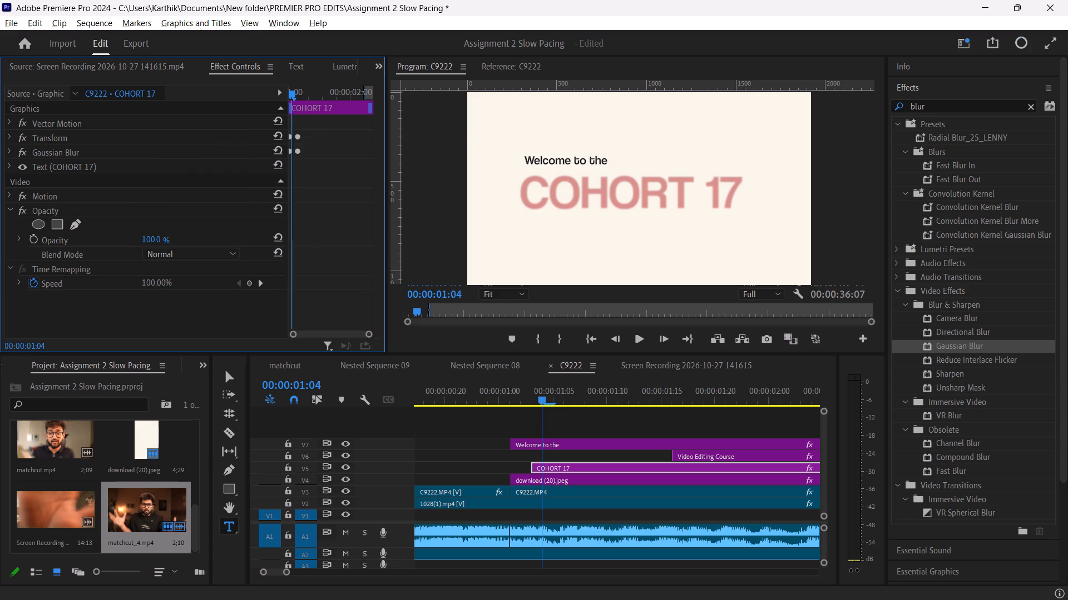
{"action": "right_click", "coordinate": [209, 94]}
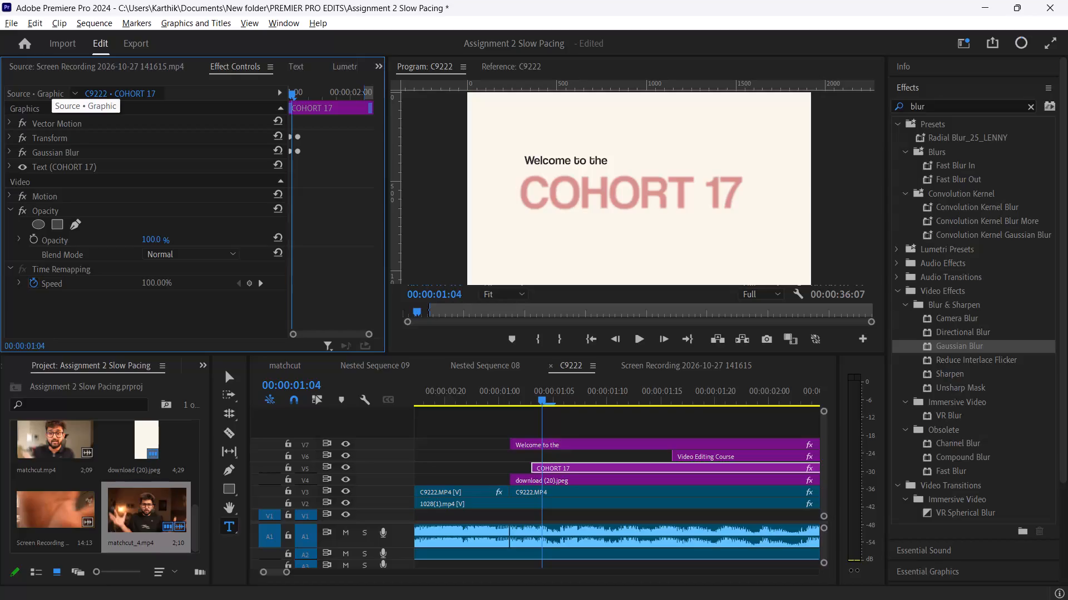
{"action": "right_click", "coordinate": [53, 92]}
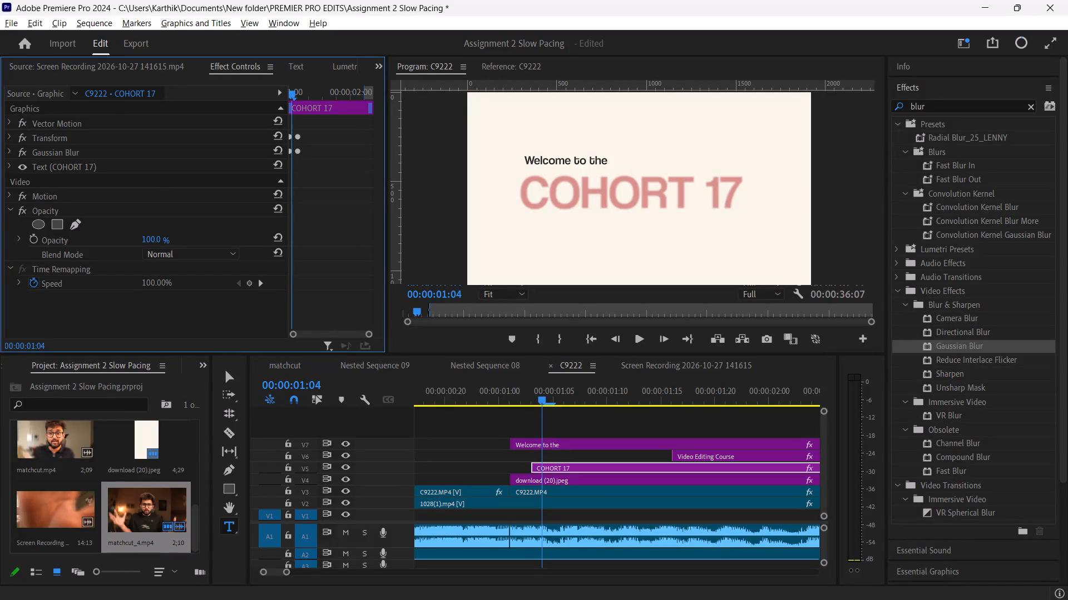
Switch to Chrome and watch the reel tutorial's Syncing text animation section full screen, skipping ahead and pausing at about 5:07.
{"action": "right_click", "coordinate": [44, 107]}
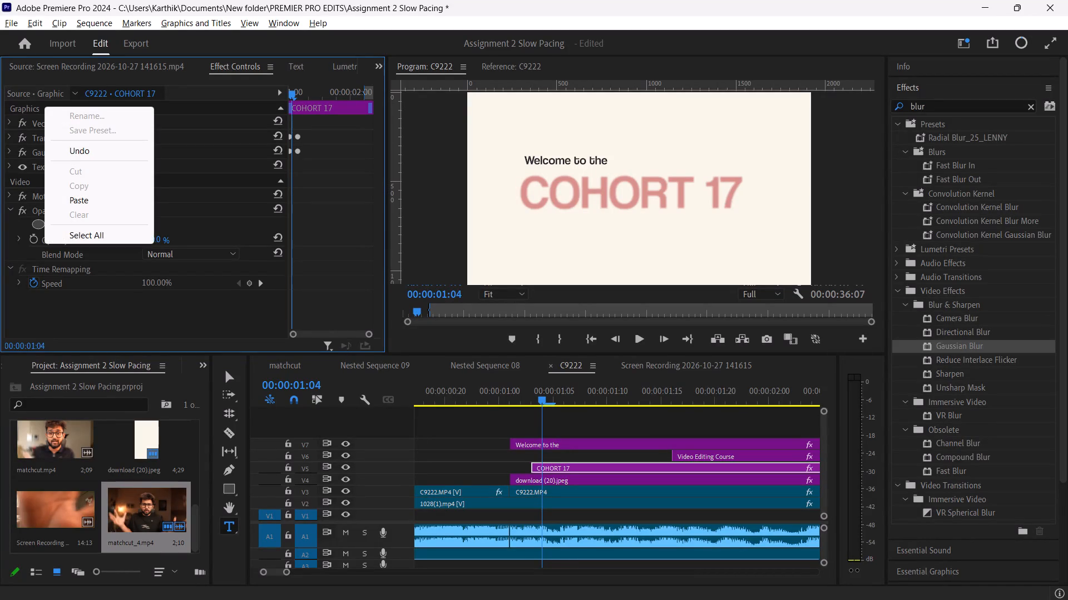
{"action": "left_click", "coordinate": [655, 593]}
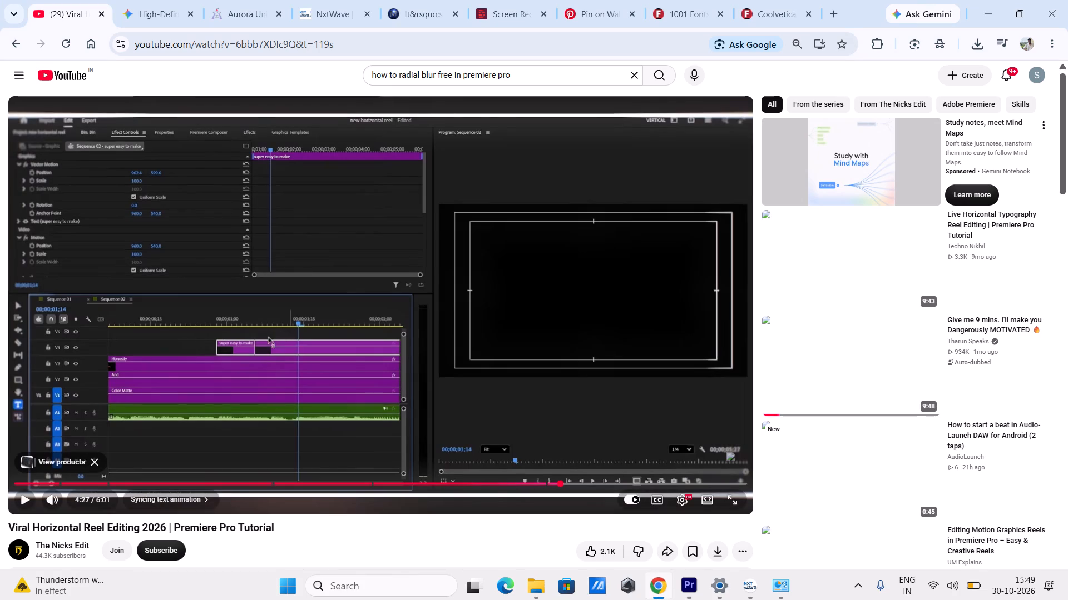
{"action": "left_click", "coordinate": [459, 269]}
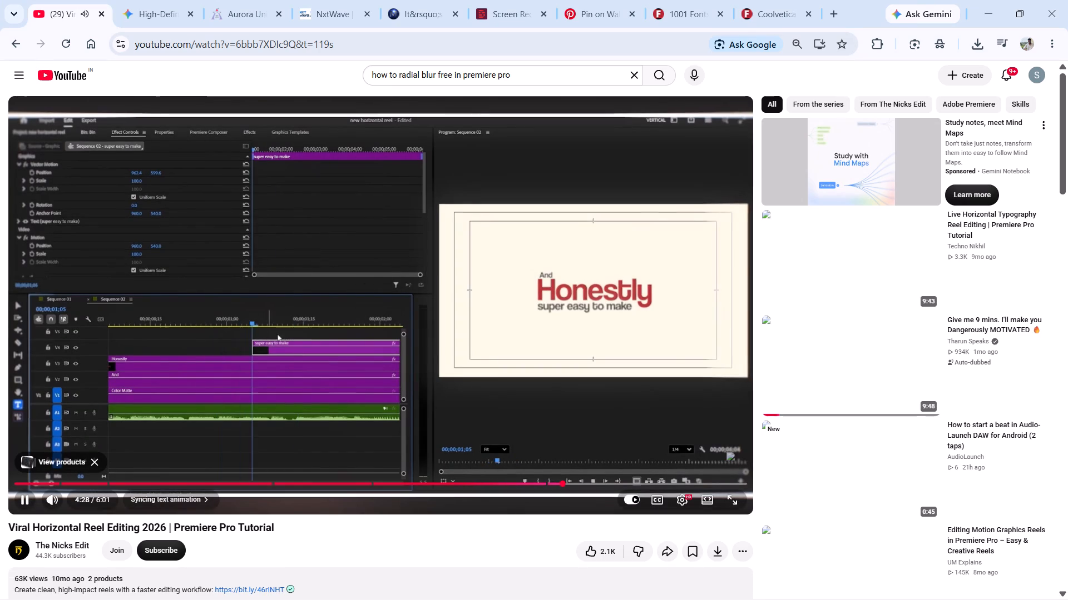
{"action": "left_click", "coordinate": [738, 494]}
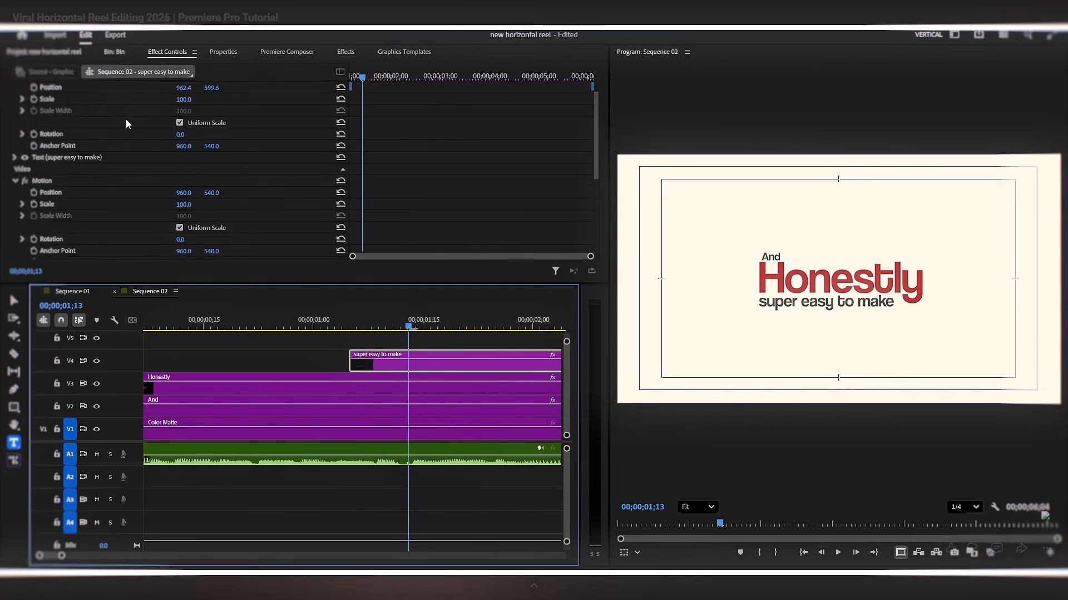
{"action": "key", "text": "Right"}
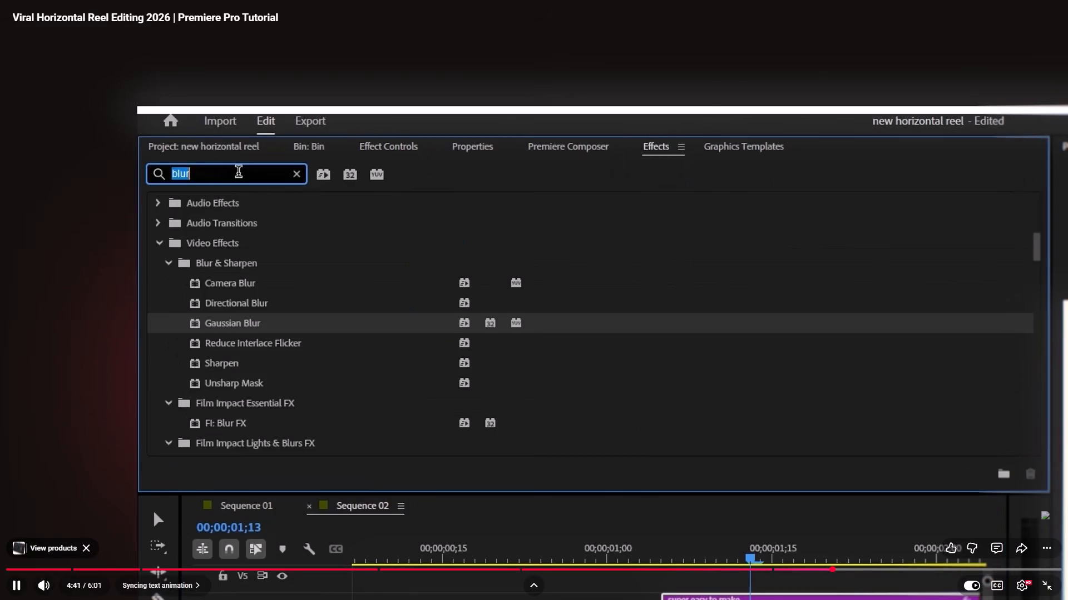
{"action": "key", "text": "Right"}
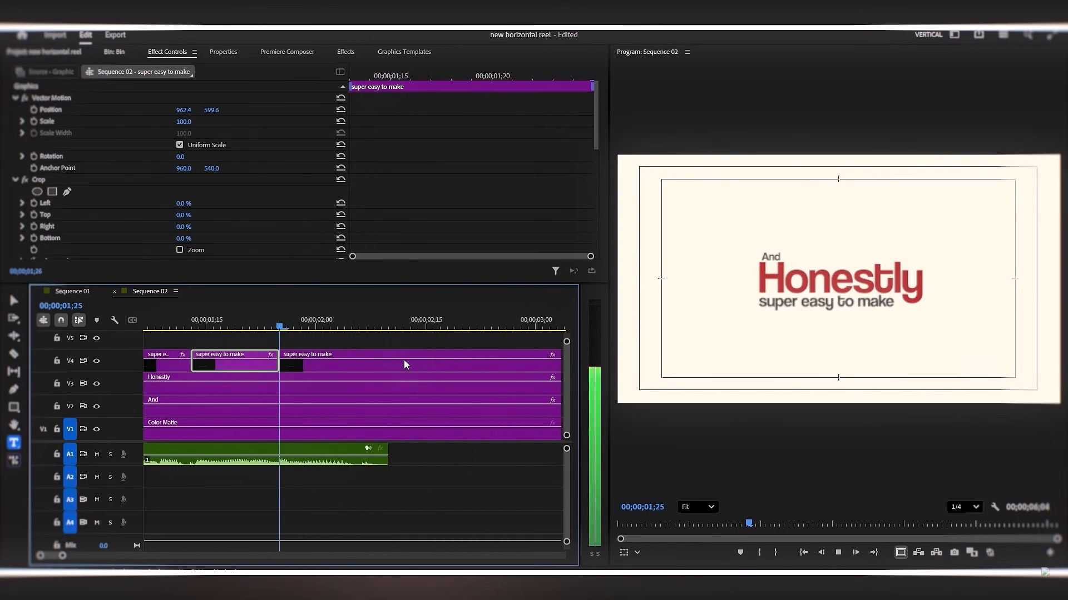
{"action": "left_click", "coordinate": [569, 268]}
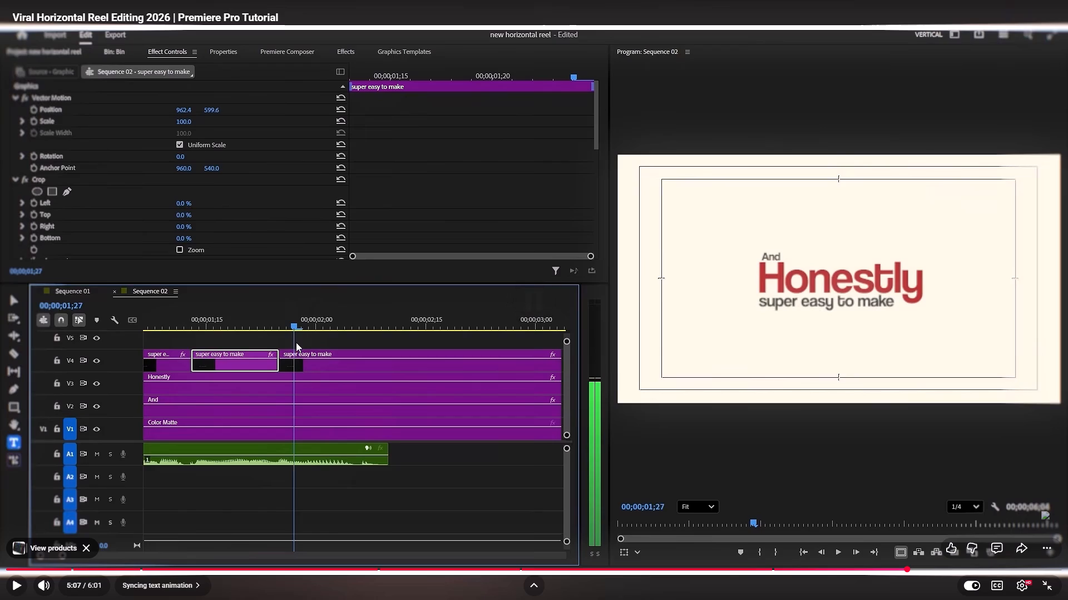
{"action": "left_click", "coordinate": [526, 43]}
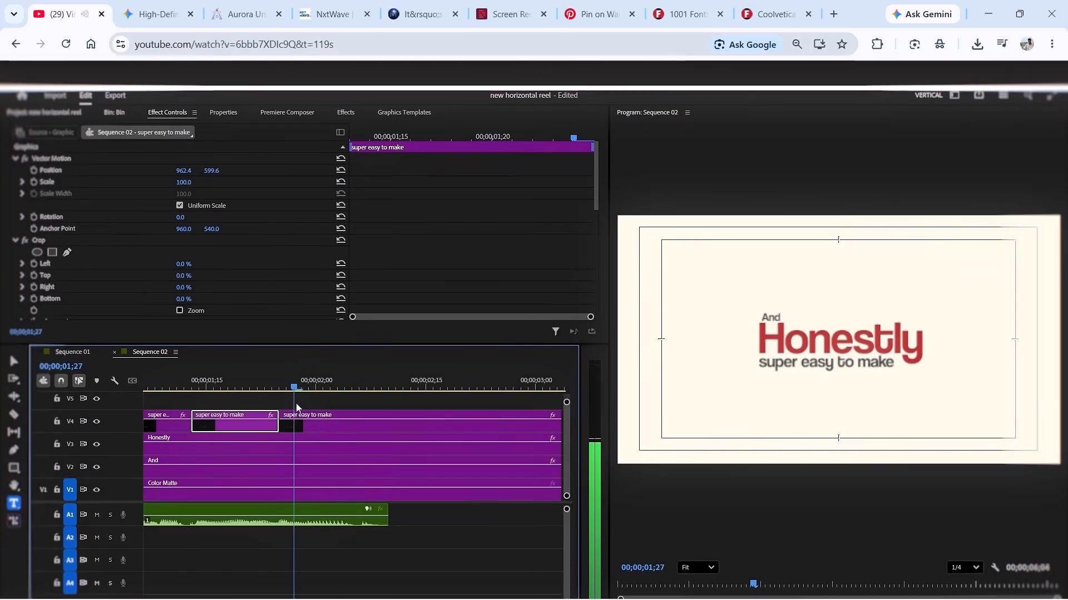
Return to Premiere Pro and play the C9222 title sequence around the start of the Video Editing Course clip.
{"action": "left_click", "coordinate": [684, 587]}
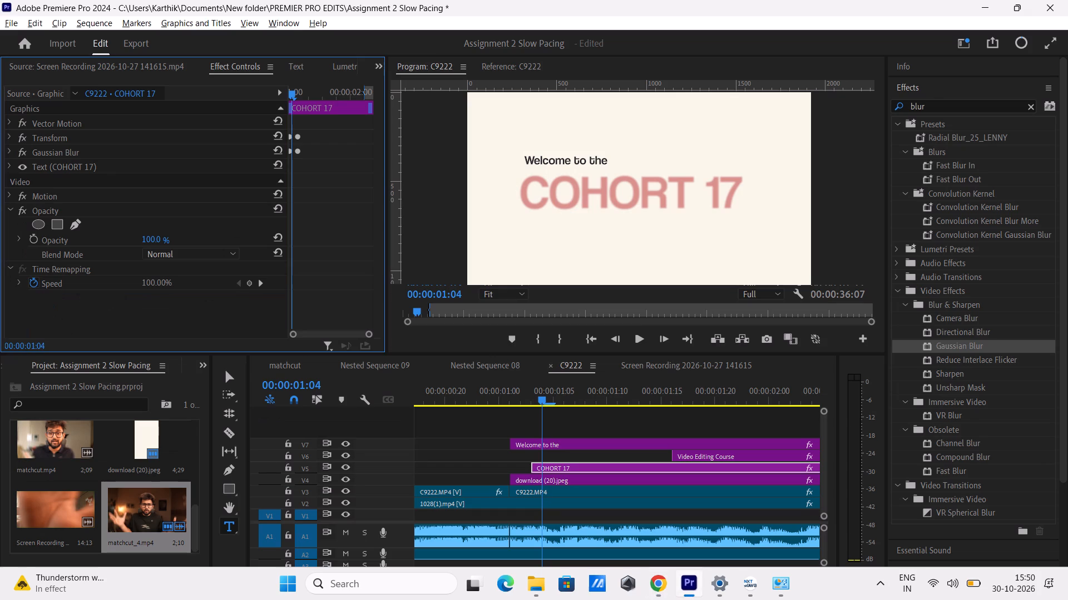
{"action": "left_click_drag", "start_coordinate": [542, 401], "coordinate": [689, 412]}
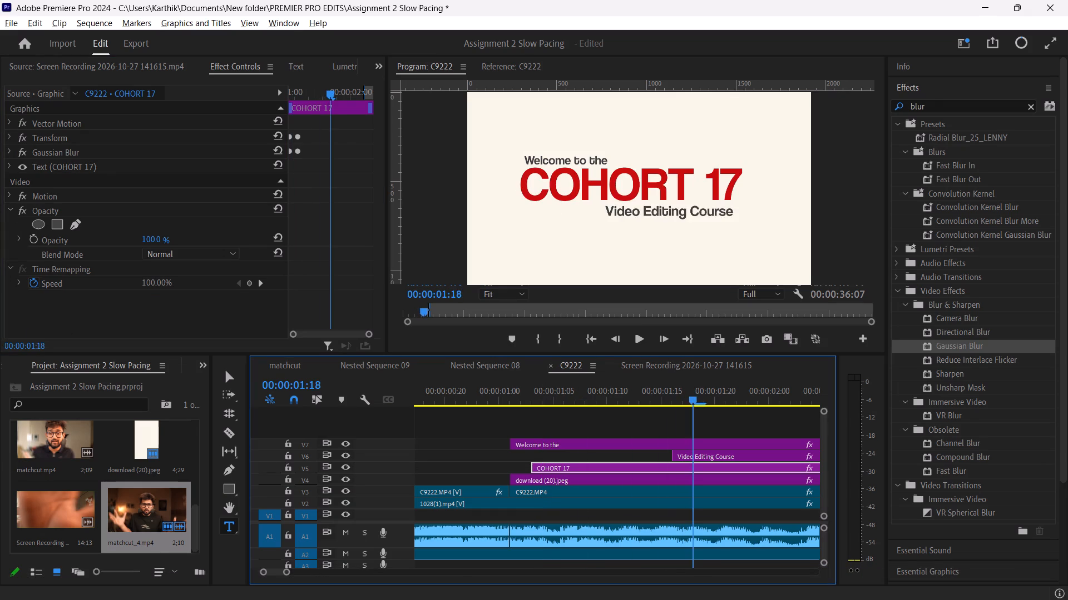
{"action": "left_click_drag", "start_coordinate": [689, 412], "coordinate": [659, 408]}
{"action": "key", "text": "space"}
{"action": "key", "text": "space"}
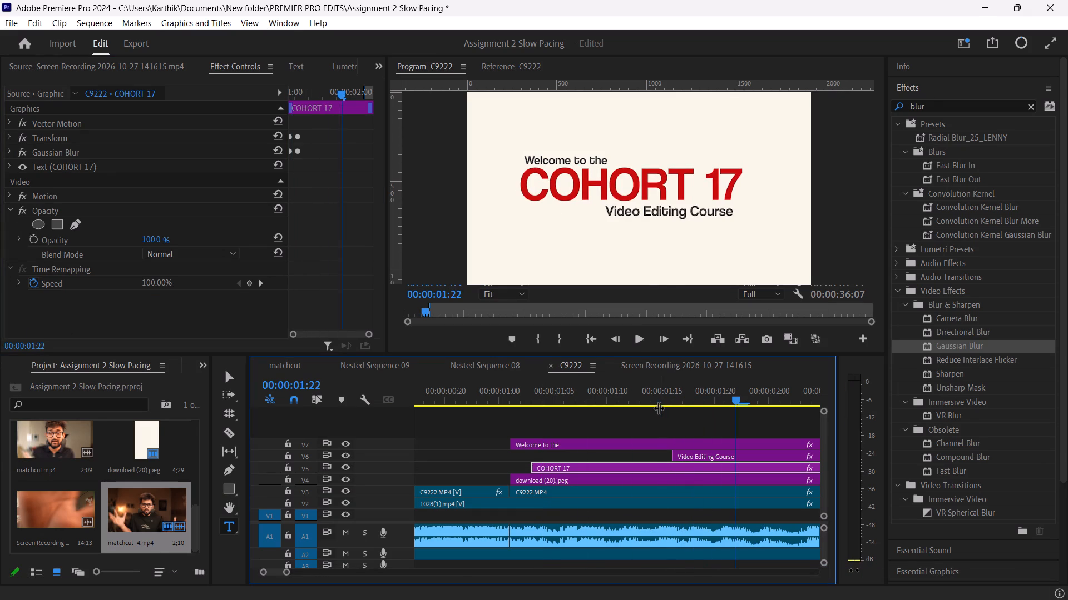
Save the Assignment 2 Slow Pacing project.
{"action": "key", "text": "ctrl+s"}
Minimise the Premiere Pro, Chrome and Settings windows, and close the coolvetica folder and the remaining Chrome window to reach the desktop.
{"action": "left_click", "coordinate": [984, 0]}
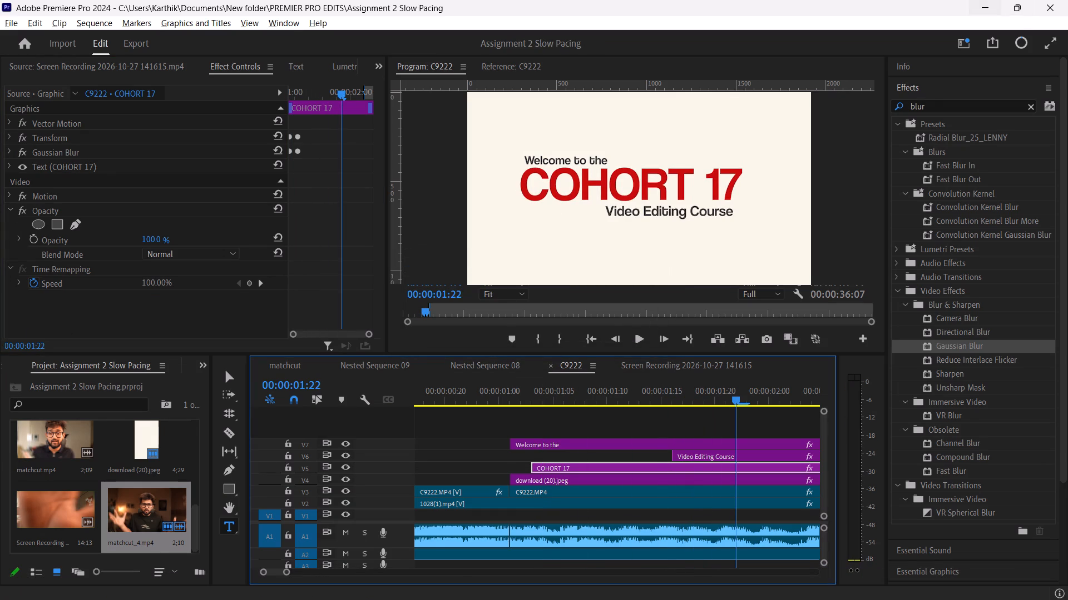
{"action": "left_click", "coordinate": [984, 0]}
{"action": "left_click", "coordinate": [984, 0]}
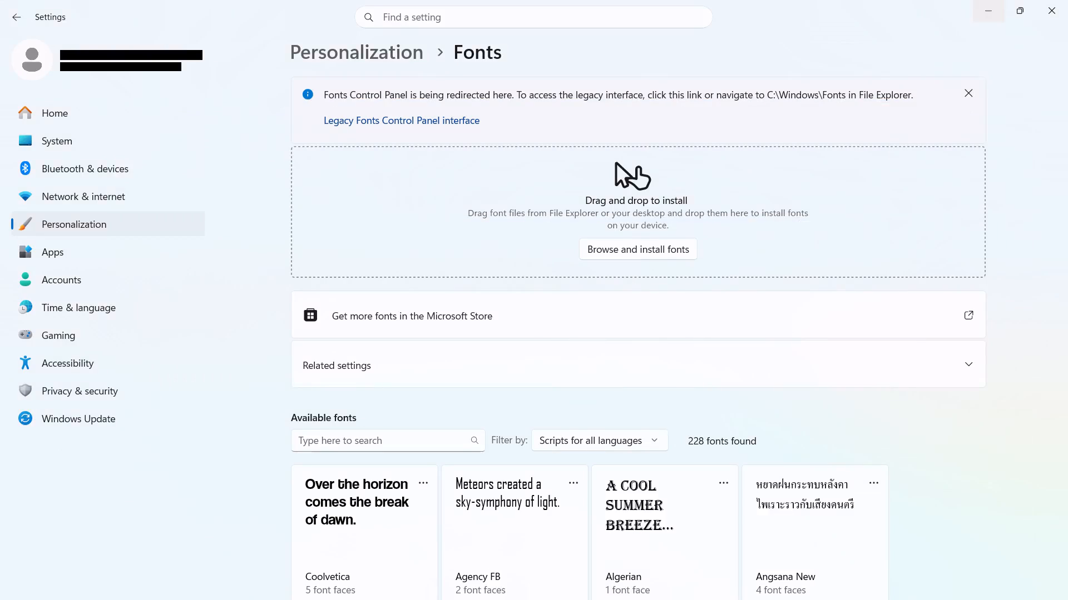
{"action": "left_click", "coordinate": [914, 103]}
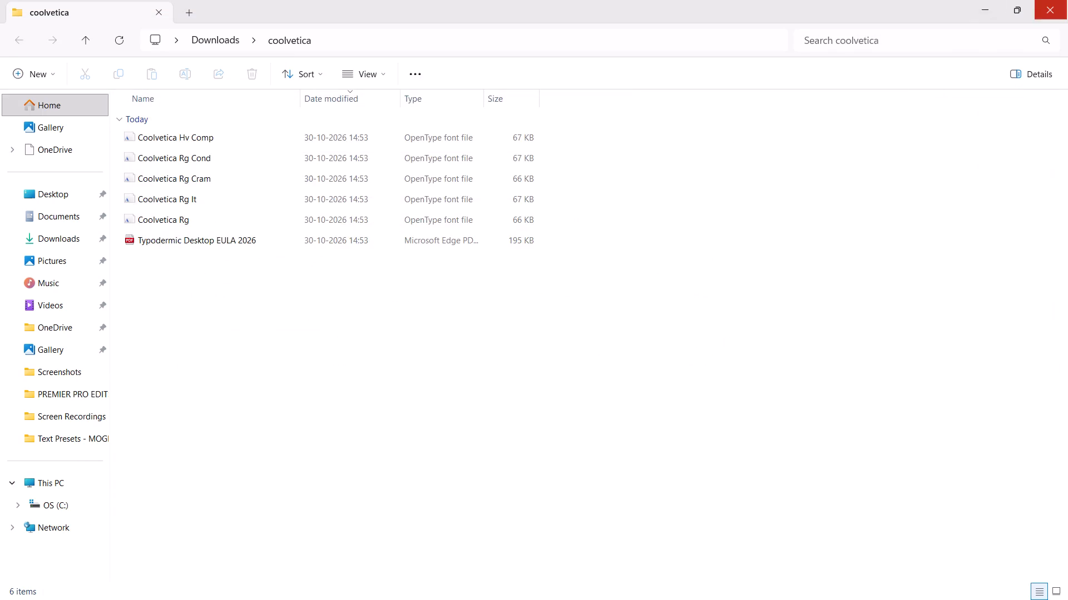
{"action": "left_click", "coordinate": [1067, 0]}
{"action": "left_click", "coordinate": [1064, 1]}
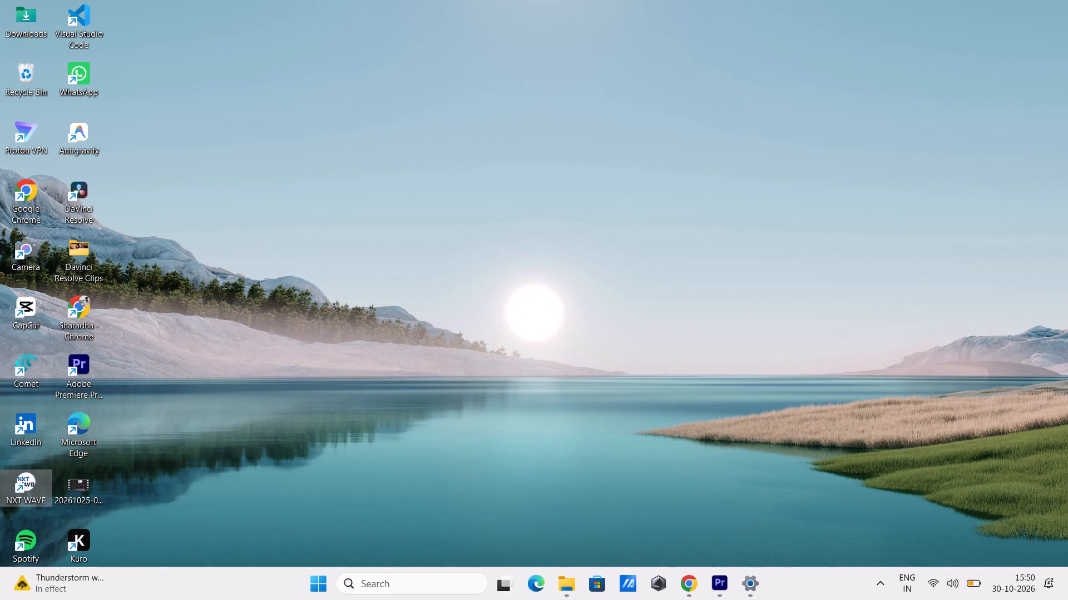
Open the Kuro application from the desktop.
{"action": "double_click", "coordinate": [82, 540]}
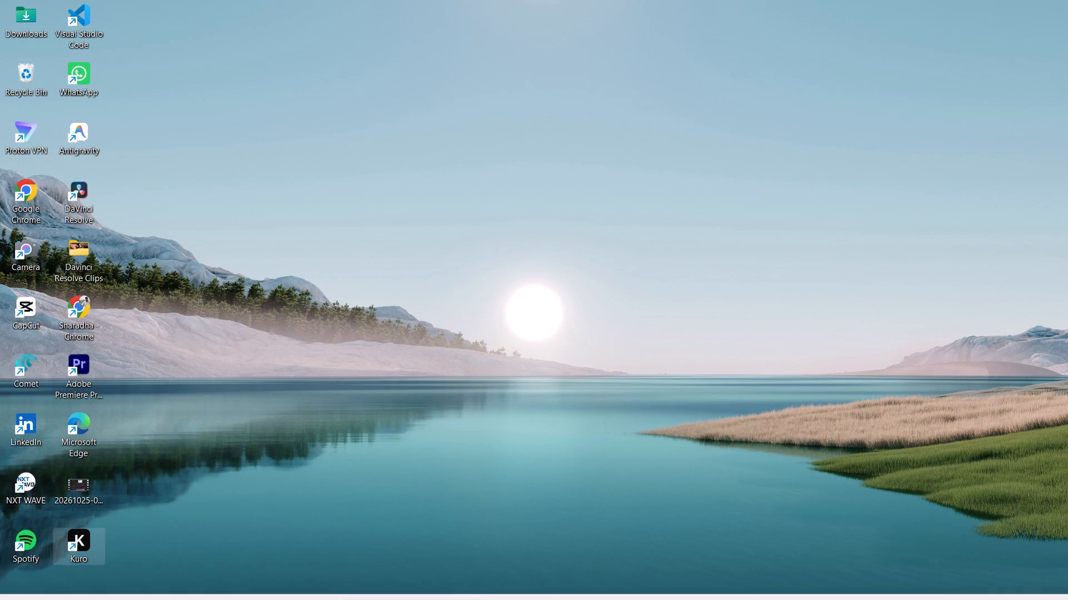